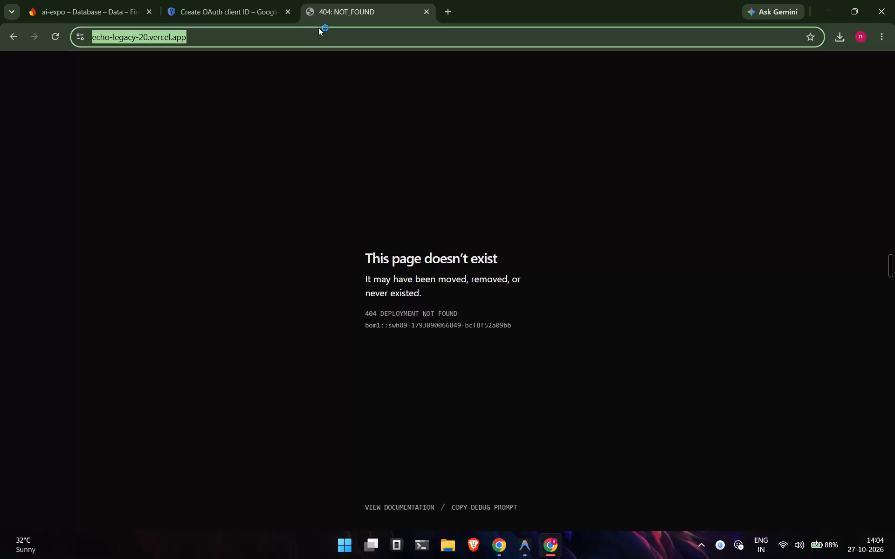
Open the echo-legacy-20.vercel.app link from the FRIDAY chat to check the live site.
click(340, 215)
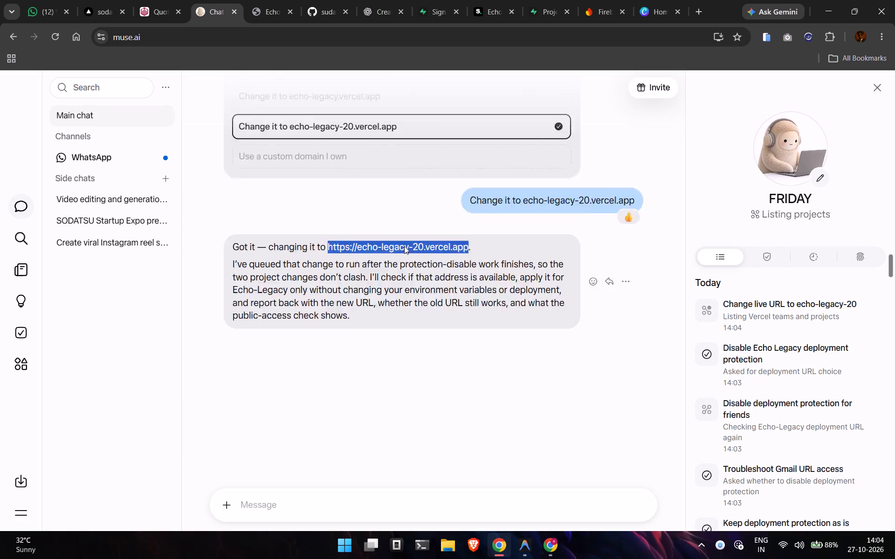
click(434, 387)
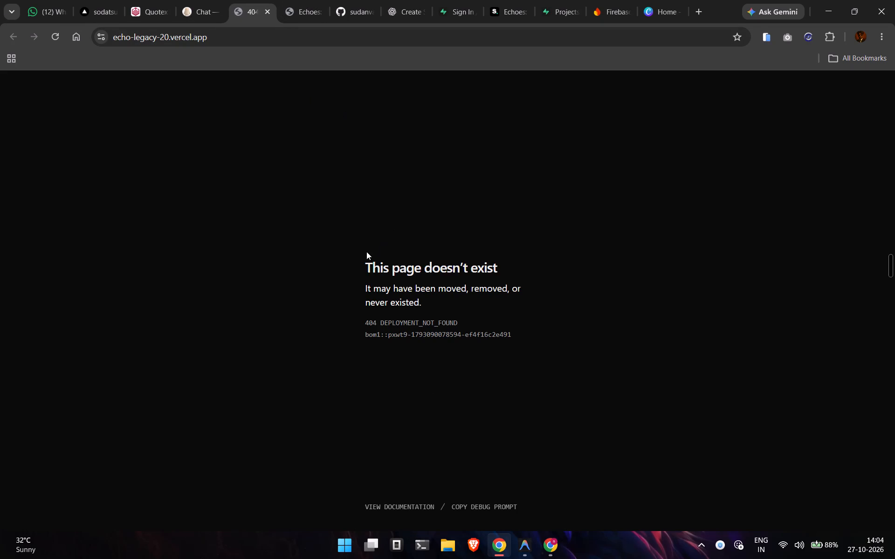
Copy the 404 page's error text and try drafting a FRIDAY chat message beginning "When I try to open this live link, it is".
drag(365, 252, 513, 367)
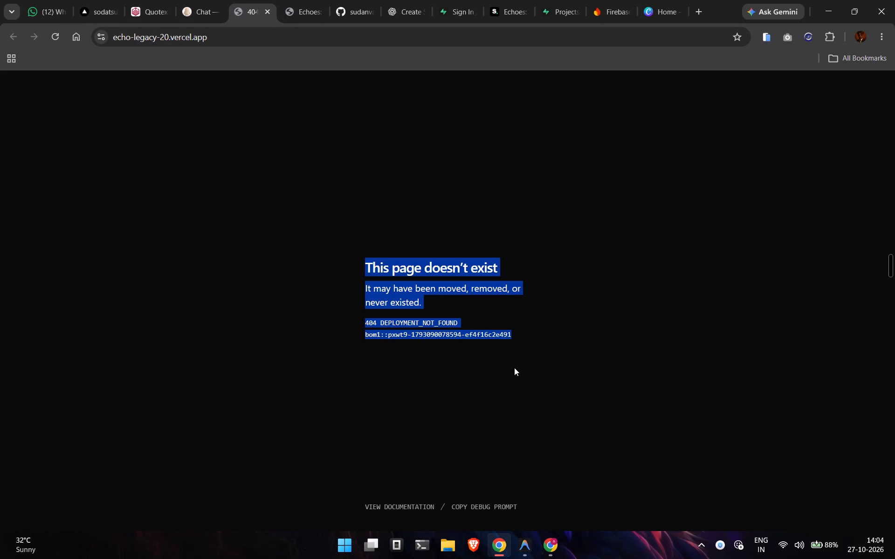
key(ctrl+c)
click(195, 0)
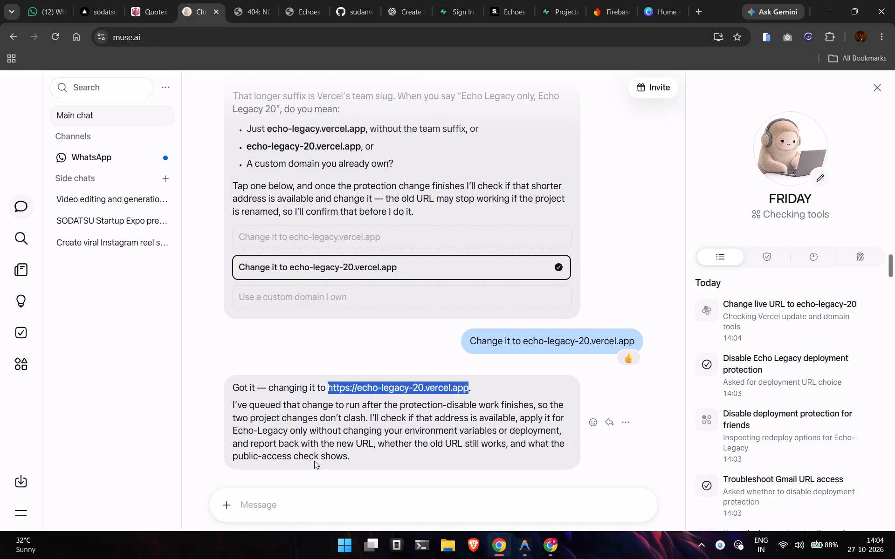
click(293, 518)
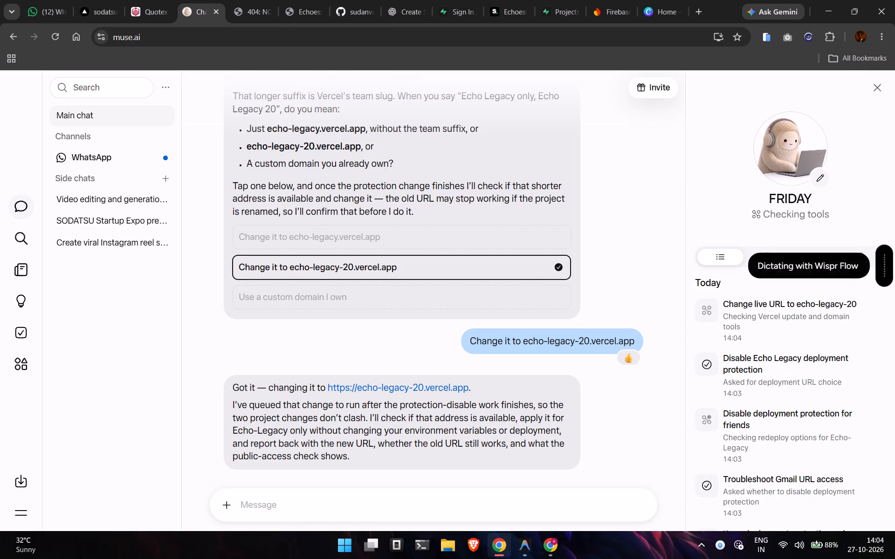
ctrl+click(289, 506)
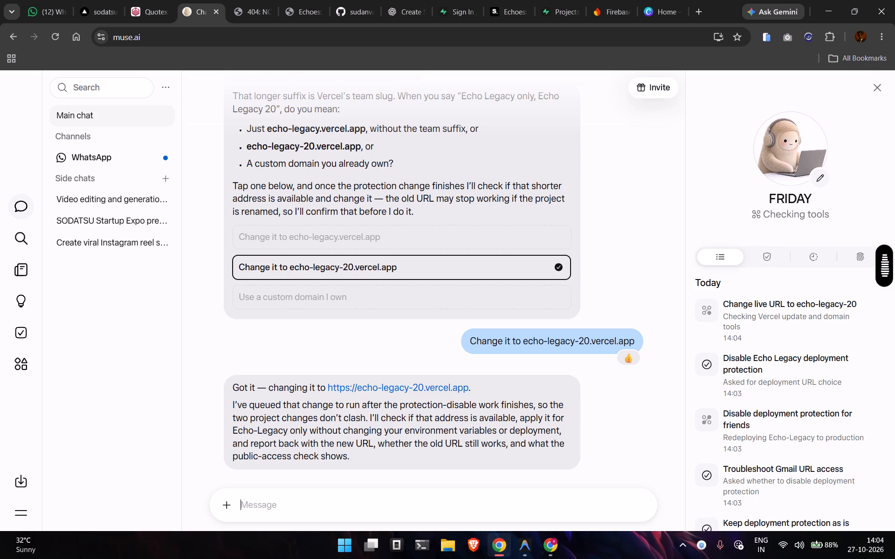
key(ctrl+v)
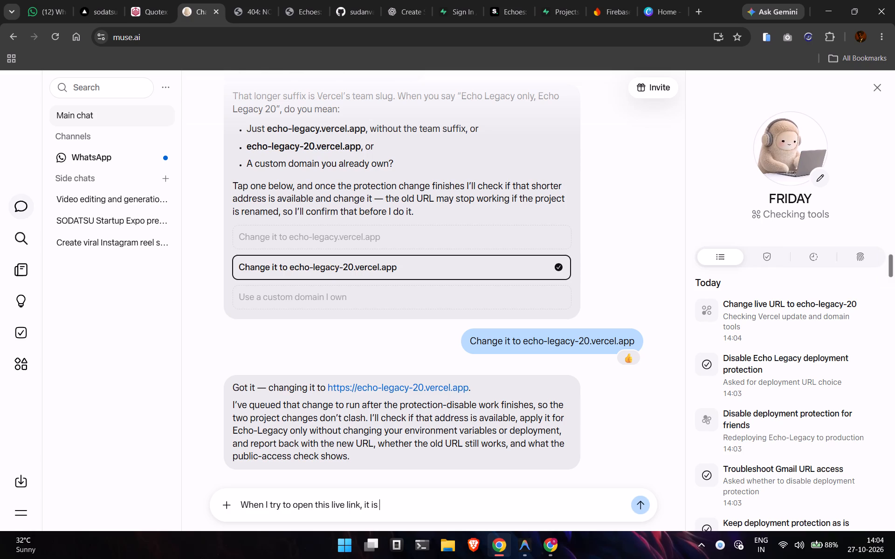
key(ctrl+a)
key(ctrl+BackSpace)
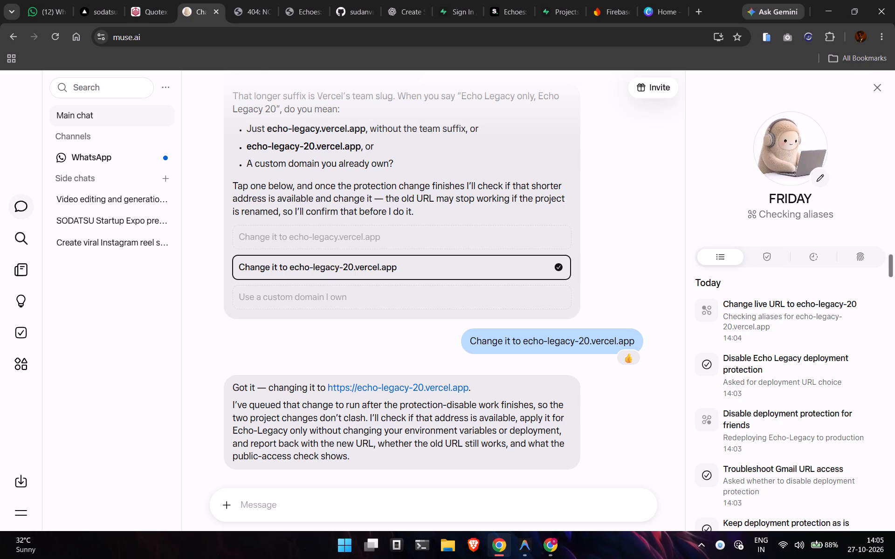
Switch to Canva, open the recent SODATSU design and look through its pages.
click(668, 0)
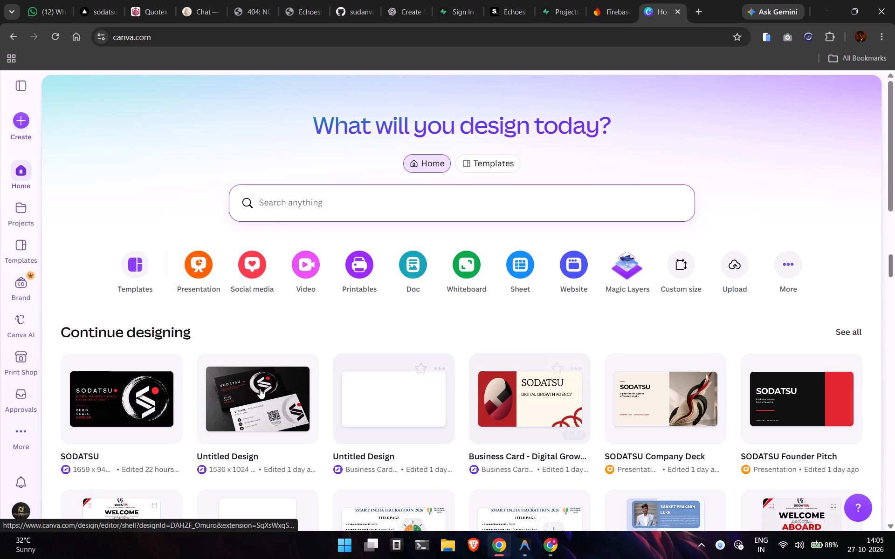
scroll(139, 404, down, 3)
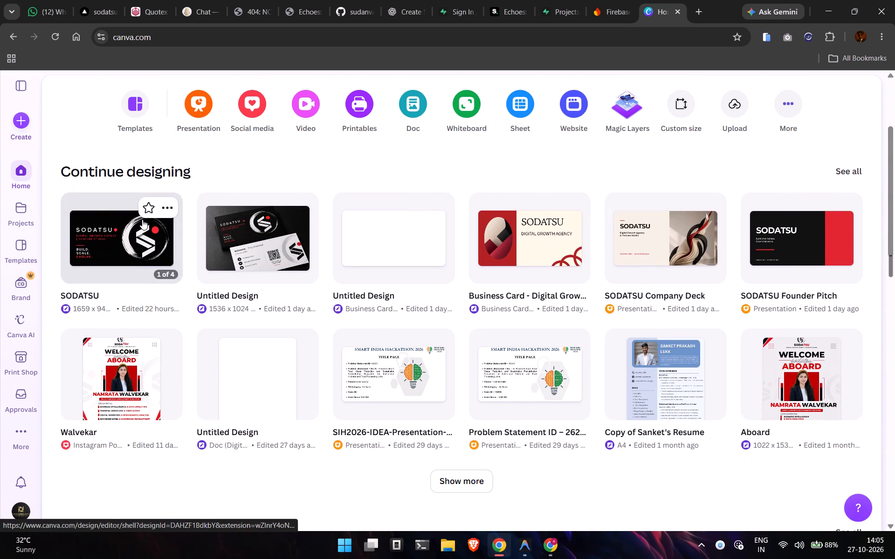
click(143, 259)
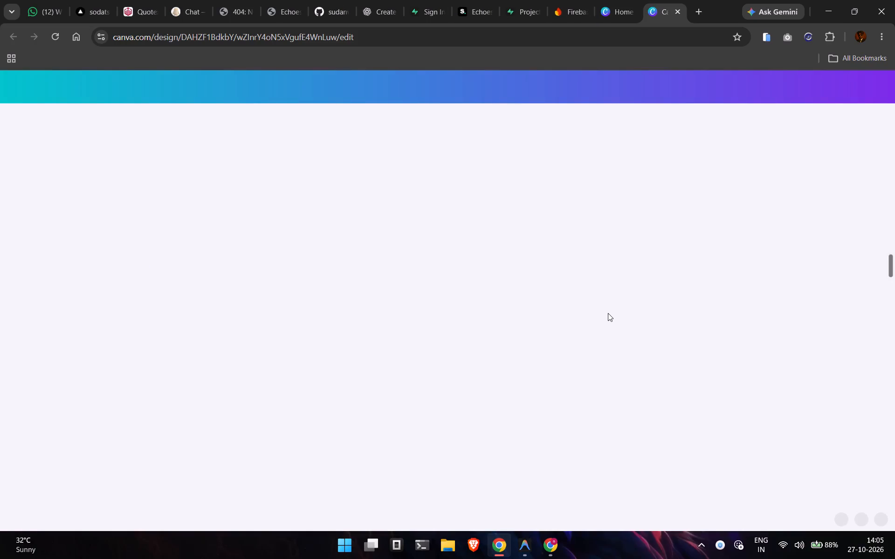
scroll(608, 313, down, 3)
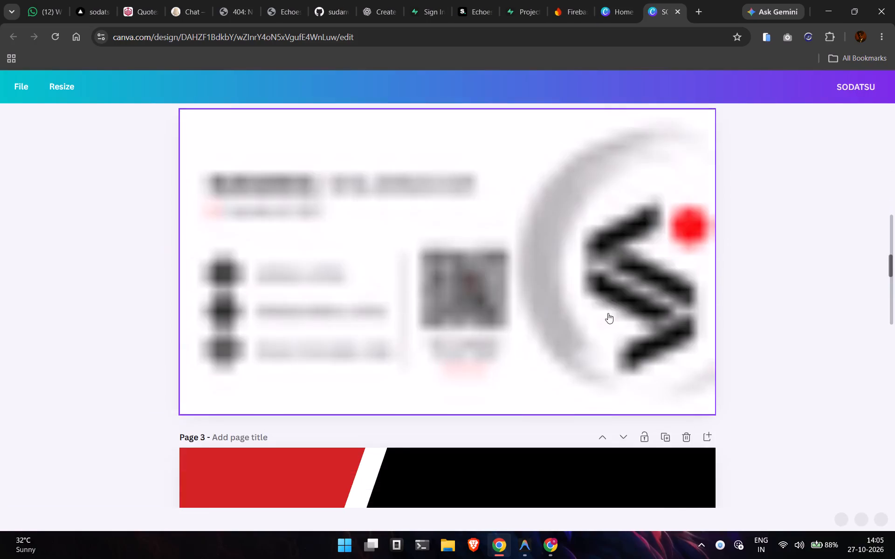
scroll(608, 313, down, 4)
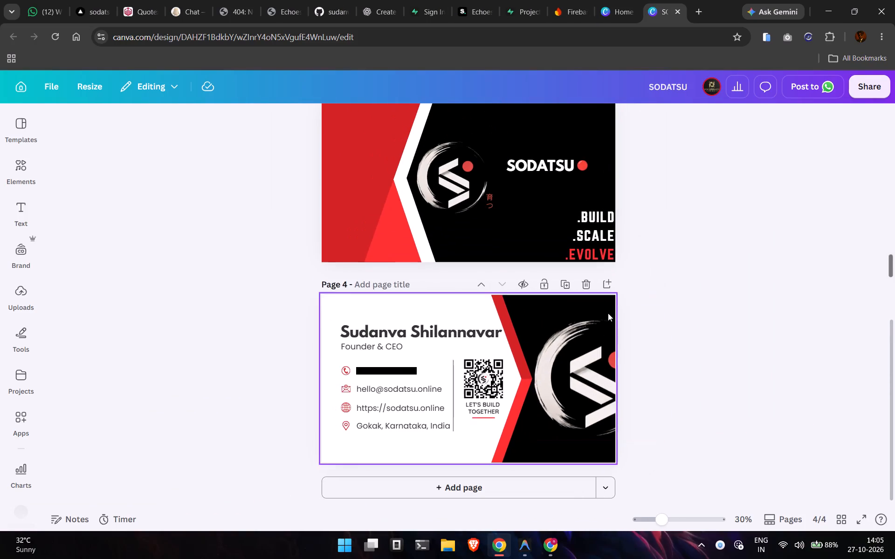
Leave the SODATSU design for the Canva home page and open the full Create a design catalogue.
click(26, 92)
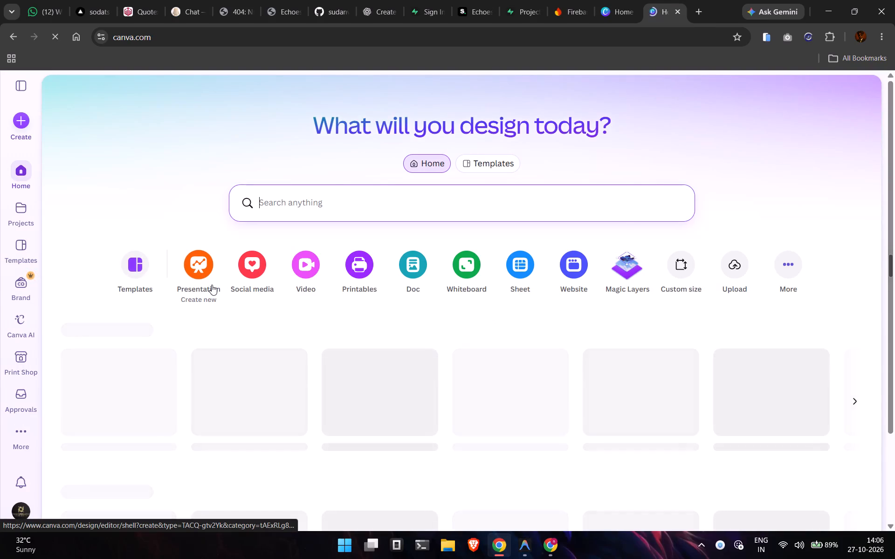
click(790, 276)
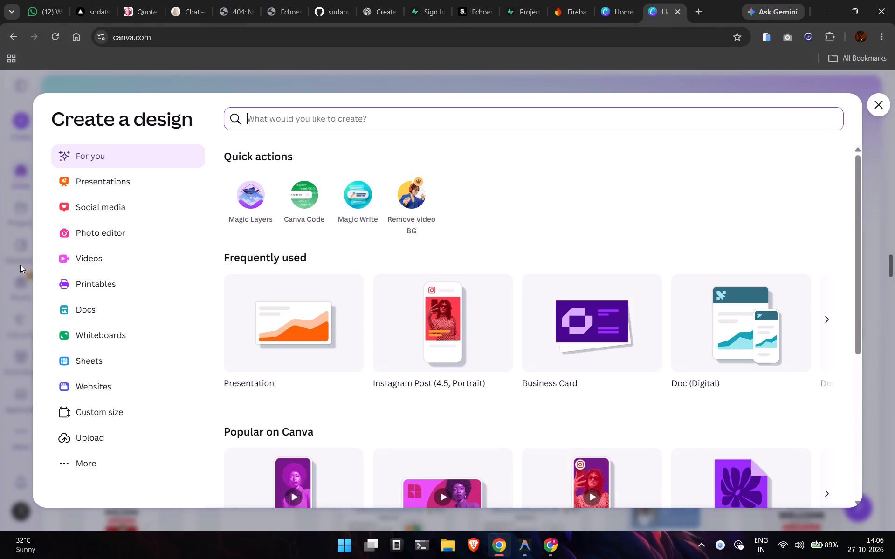
Look through the Frequently used, Popular on Canva and Try something new design formats for a suitable type.
scroll(266, 373, down, 1)
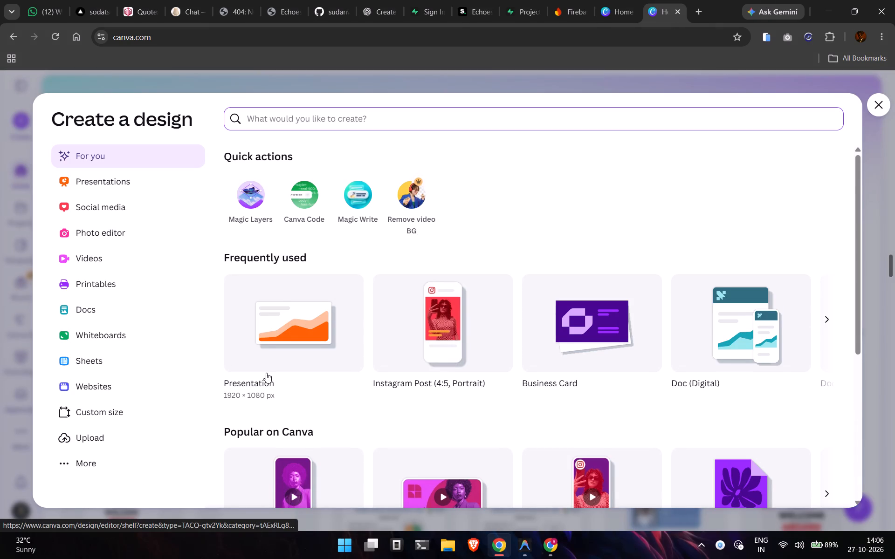
scroll(266, 373, down, 3)
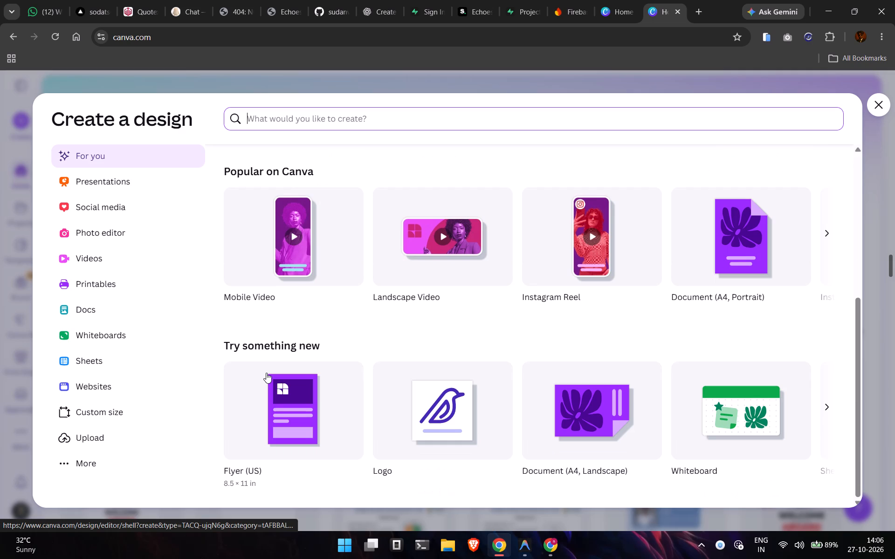
scroll(266, 373, down, 1)
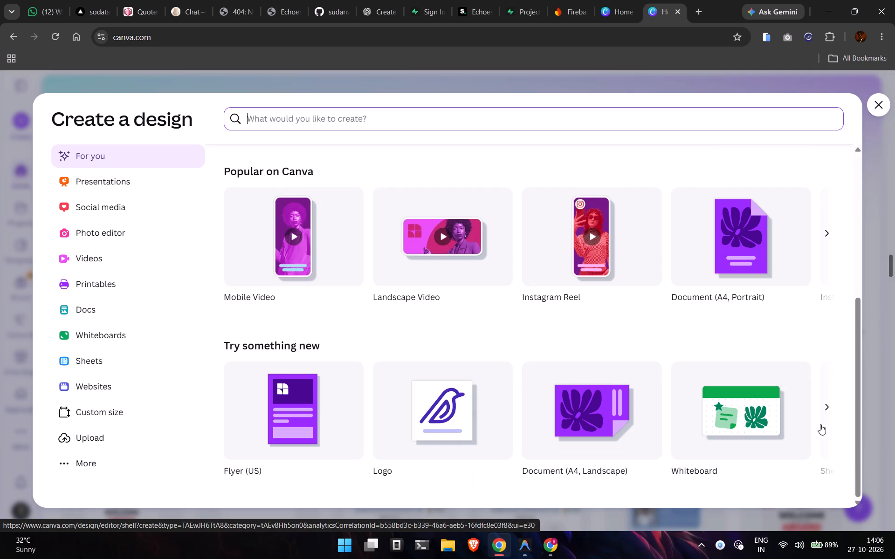
click(826, 410)
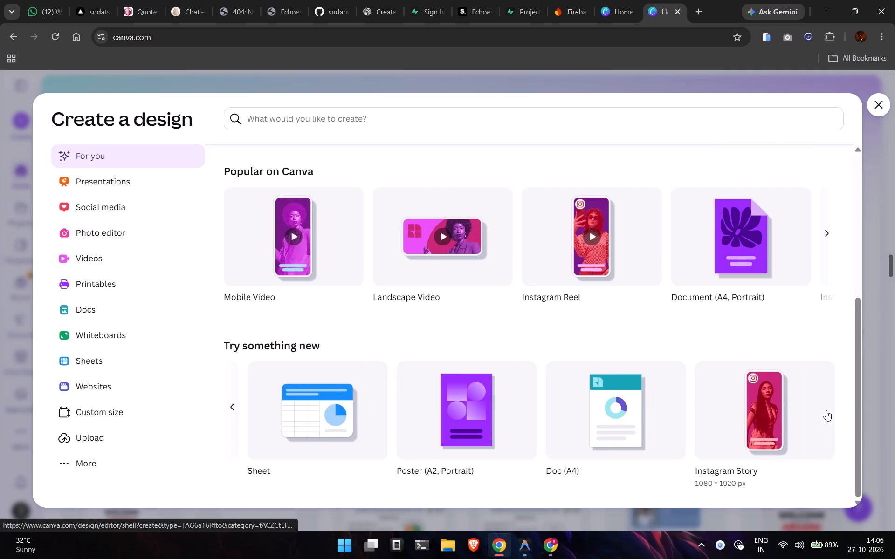
scroll(734, 414, left, 2)
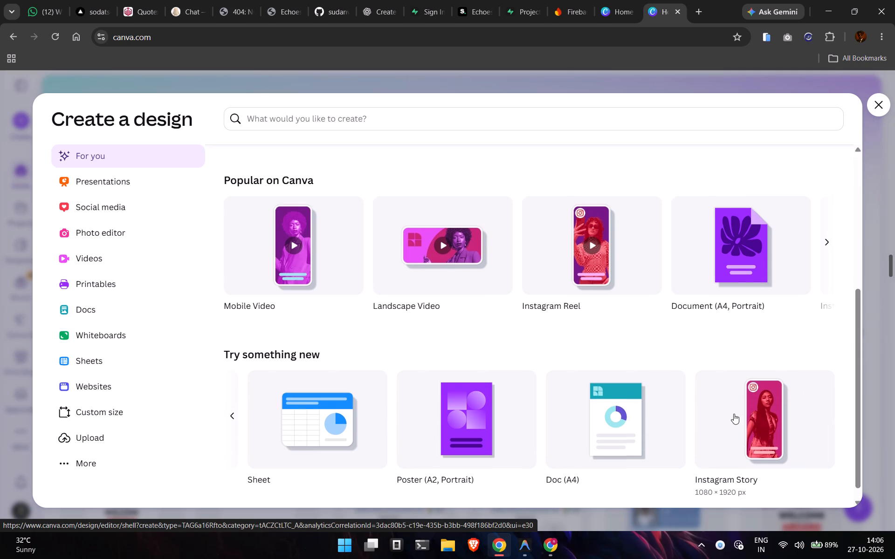
scroll(734, 414, up, 1)
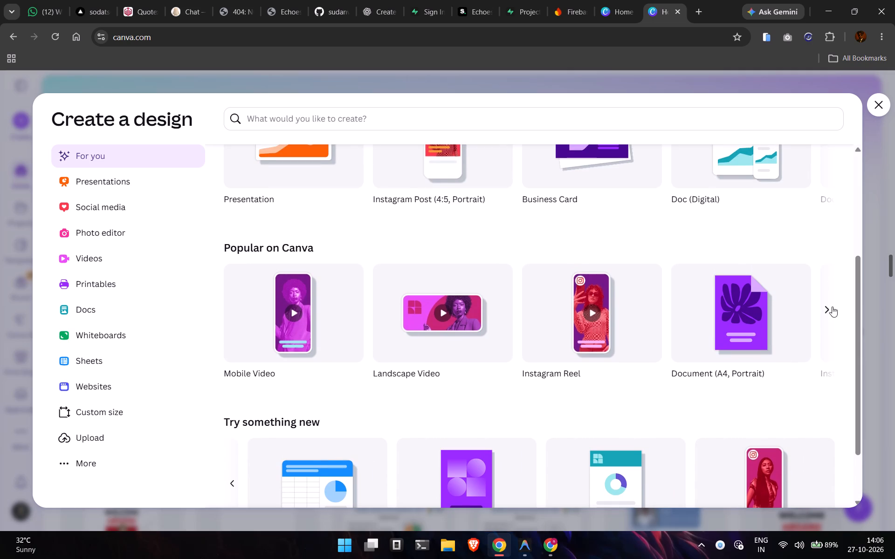
click(829, 310)
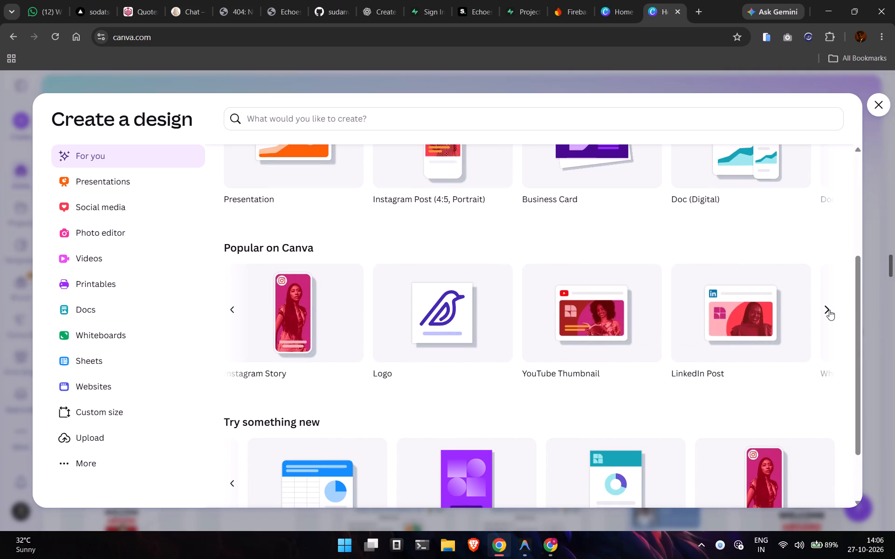
click(829, 310)
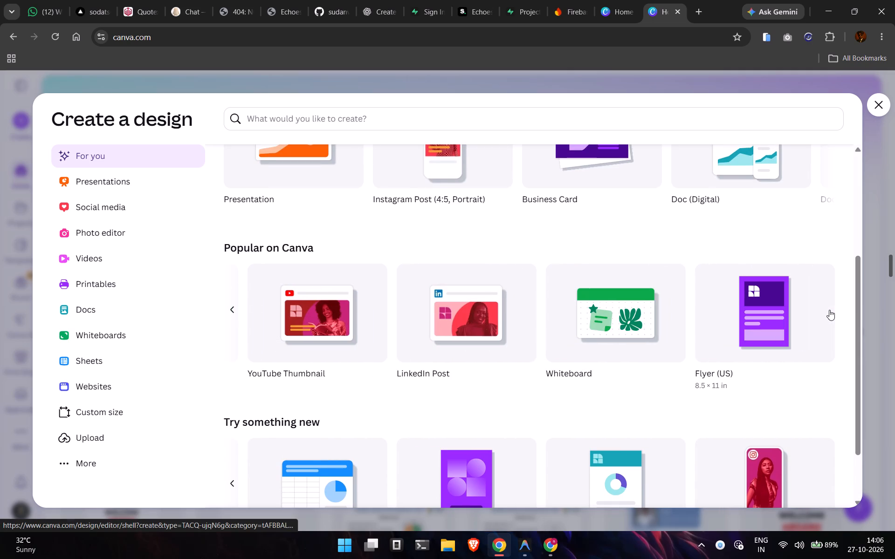
scroll(829, 310, up, 3)
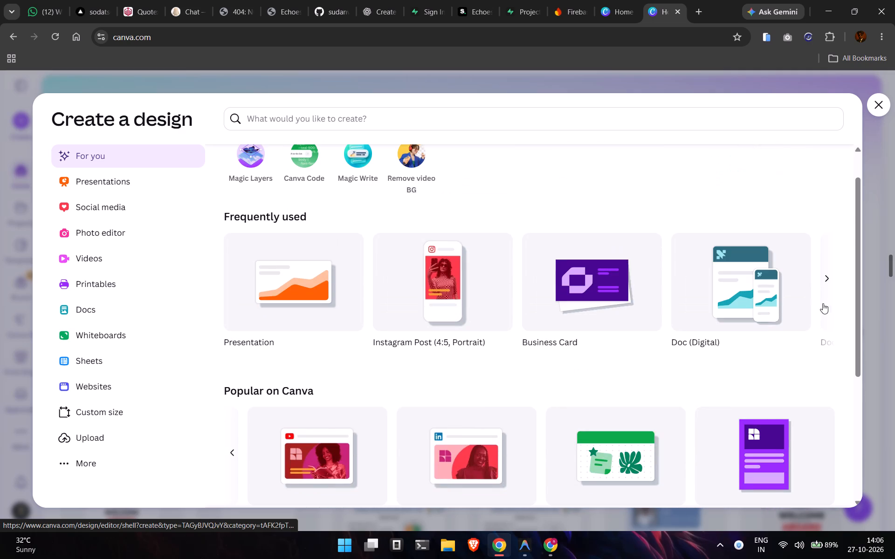
click(823, 280)
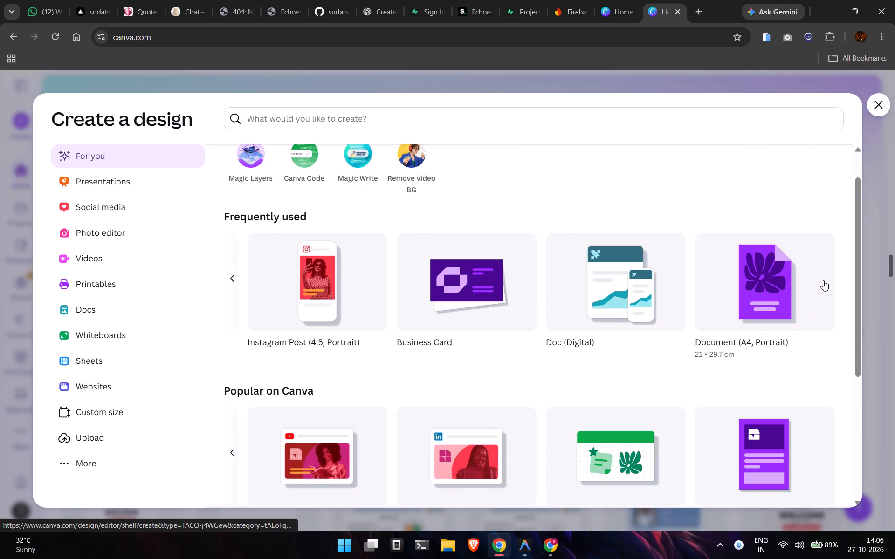
scroll(823, 280, up, 5)
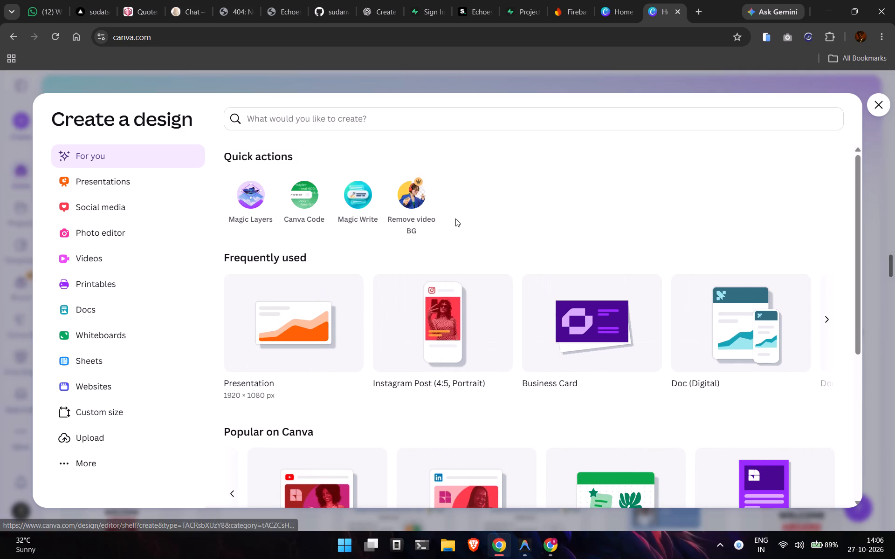
Create a blank 3.5 × 2 in Business Card design from the Printables category.
click(323, 110)
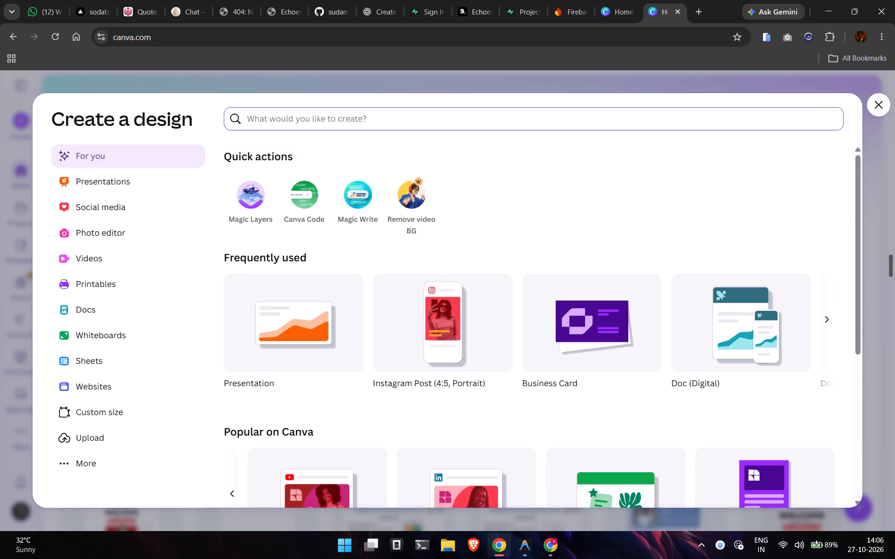
click(148, 286)
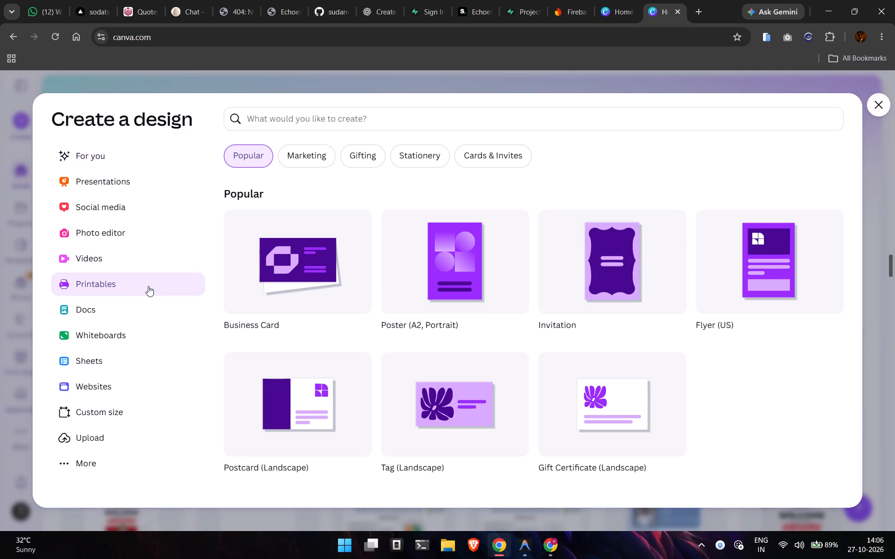
scroll(392, 311, down, 1)
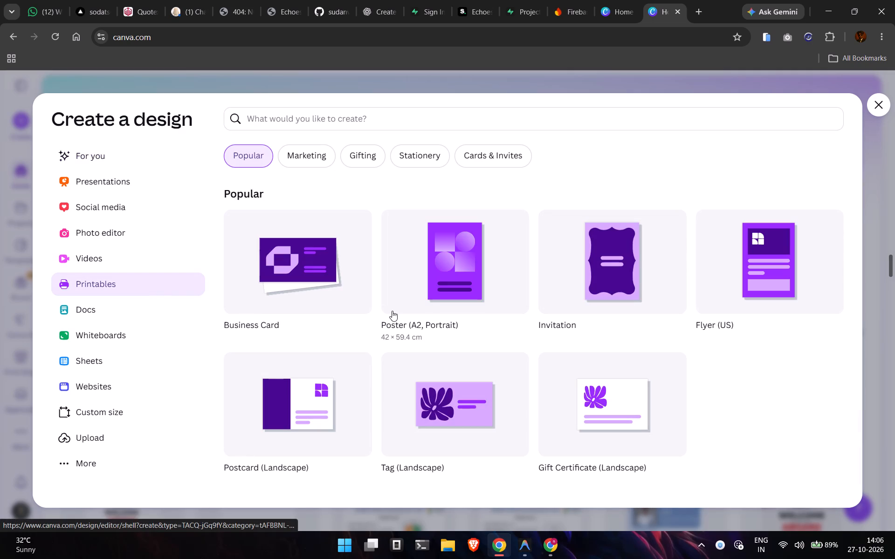
scroll(392, 311, down, 1)
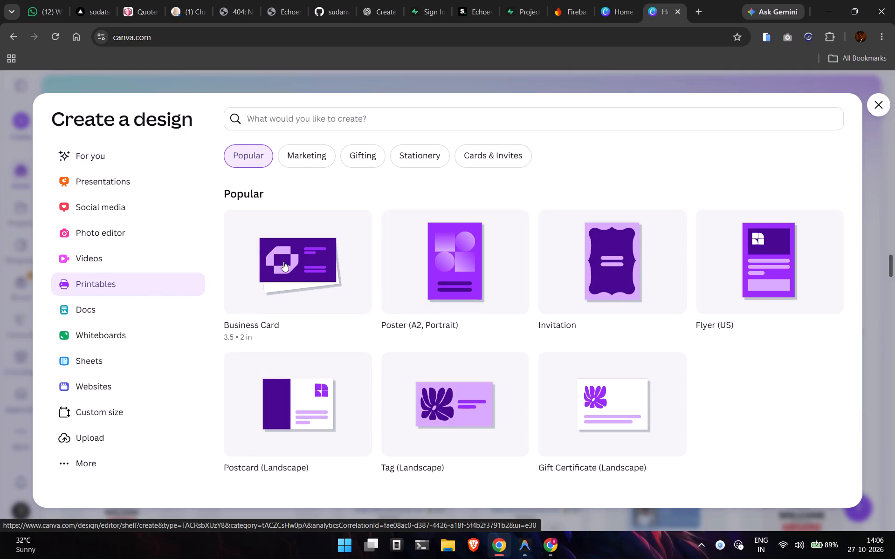
click(283, 261)
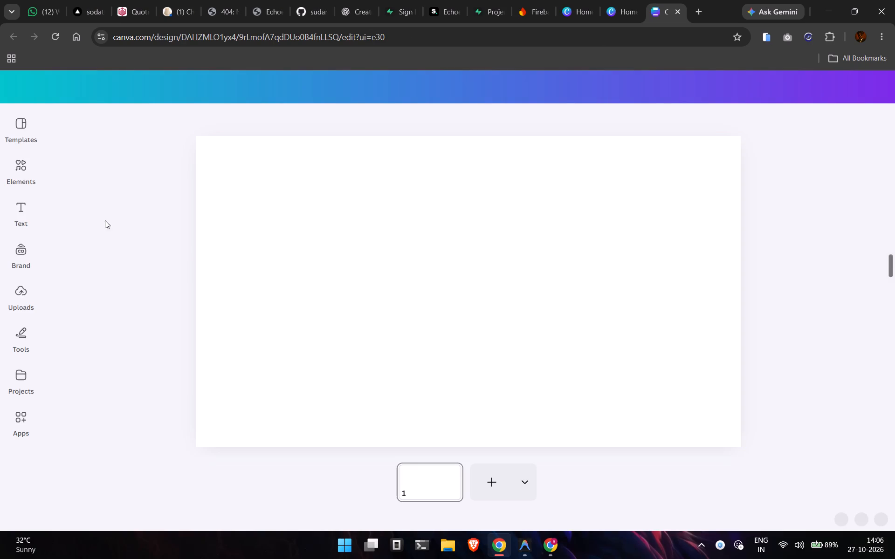
Browse the Business Card (US) templates, previewing their front and back designs to find a suitable layout for the blank card.
click(26, 125)
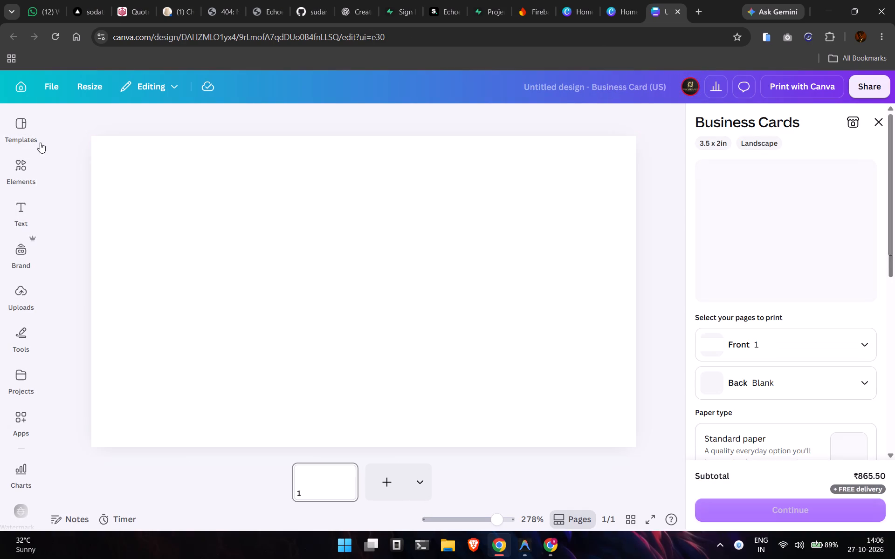
click(13, 120)
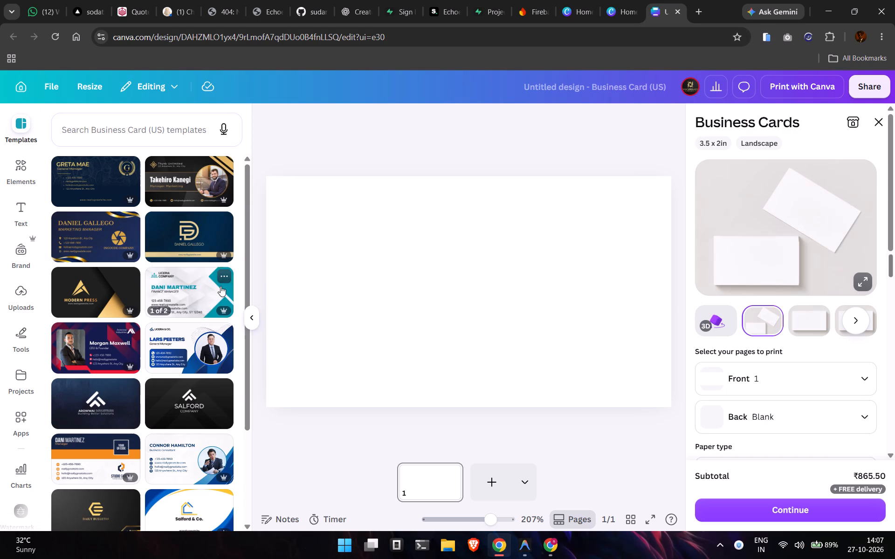
scroll(220, 286, down, 2)
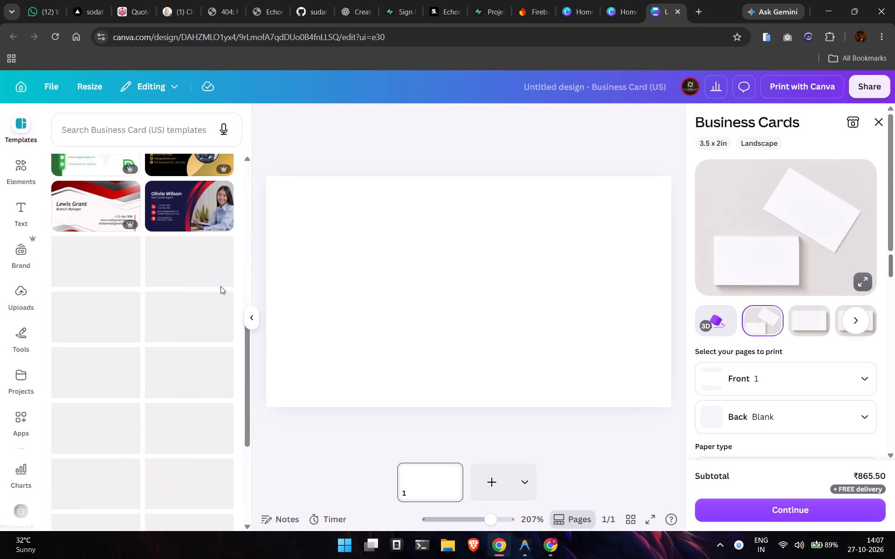
scroll(220, 286, up, 3)
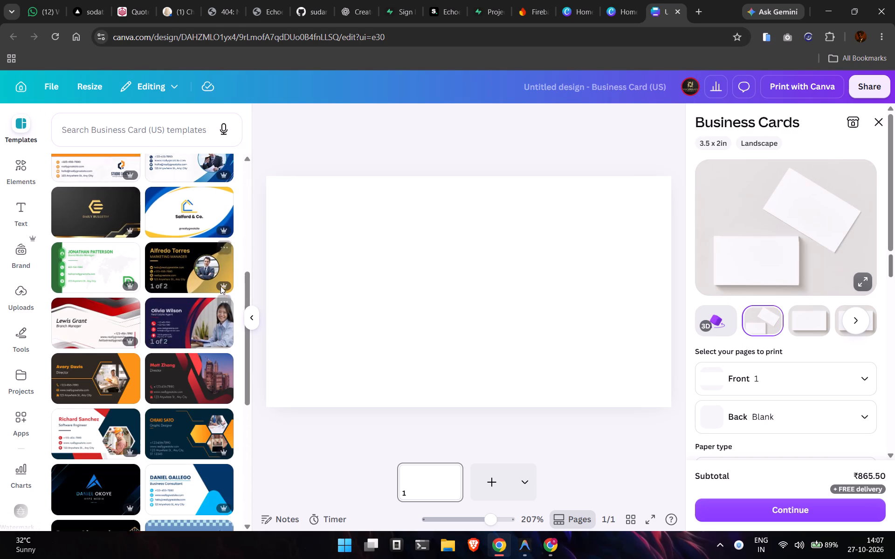
scroll(220, 286, up, 4)
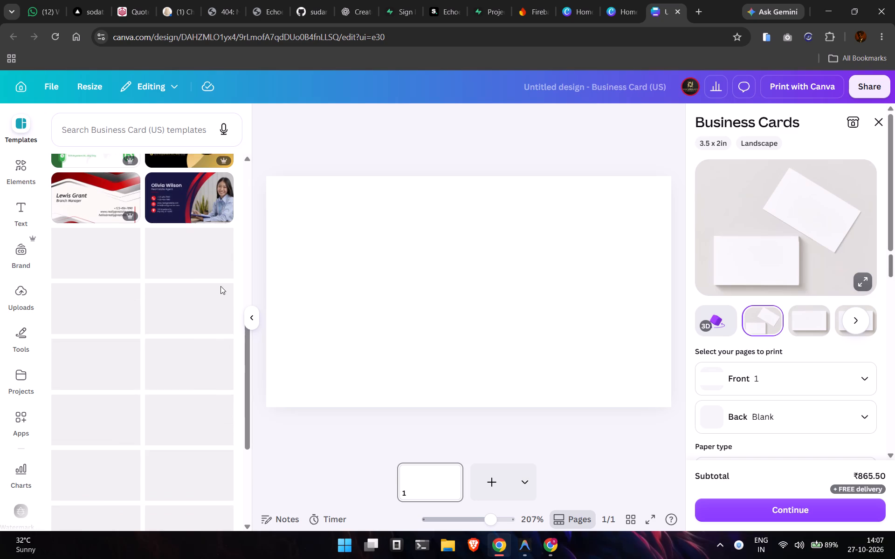
scroll(220, 286, down, 1)
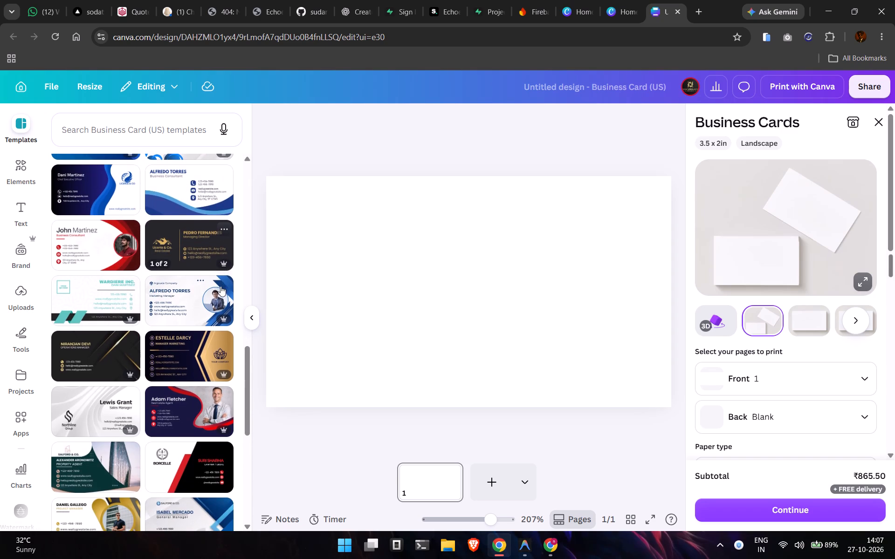
scroll(220, 286, down, 1)
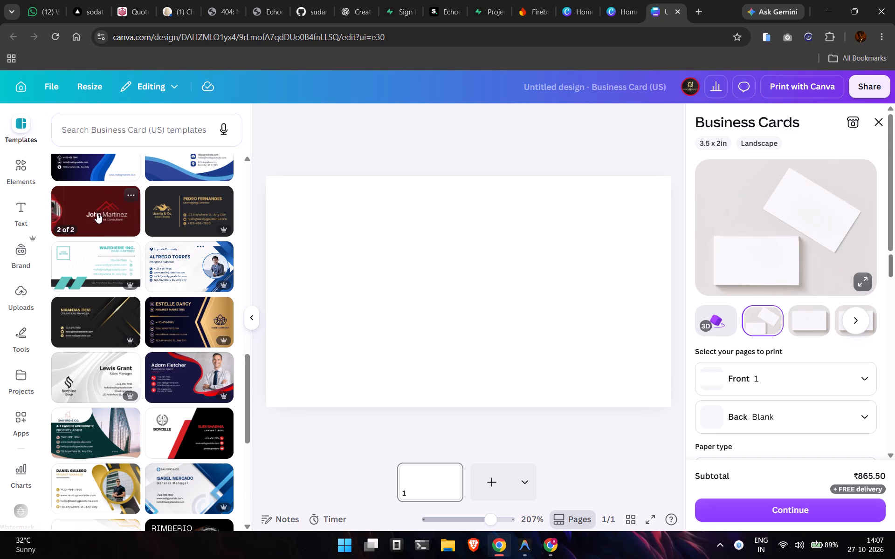
scroll(97, 213, down, 1)
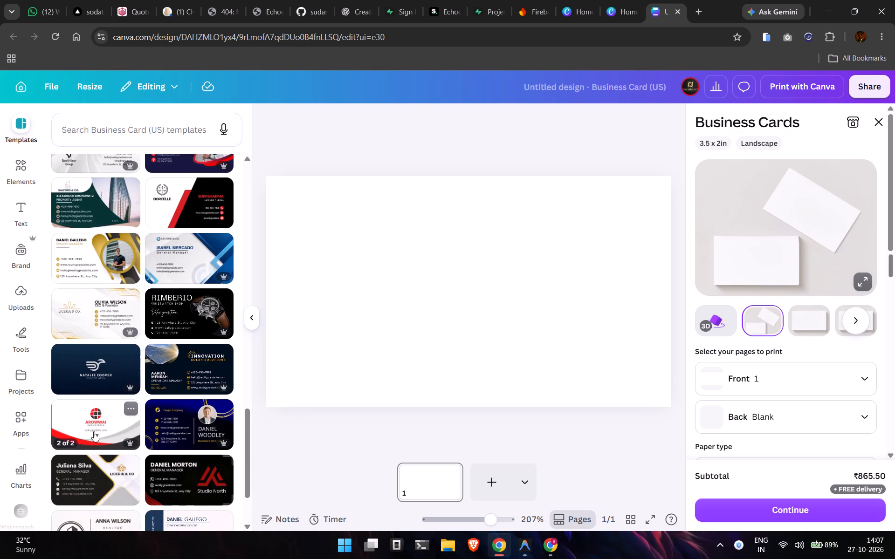
scroll(94, 431, down, 2)
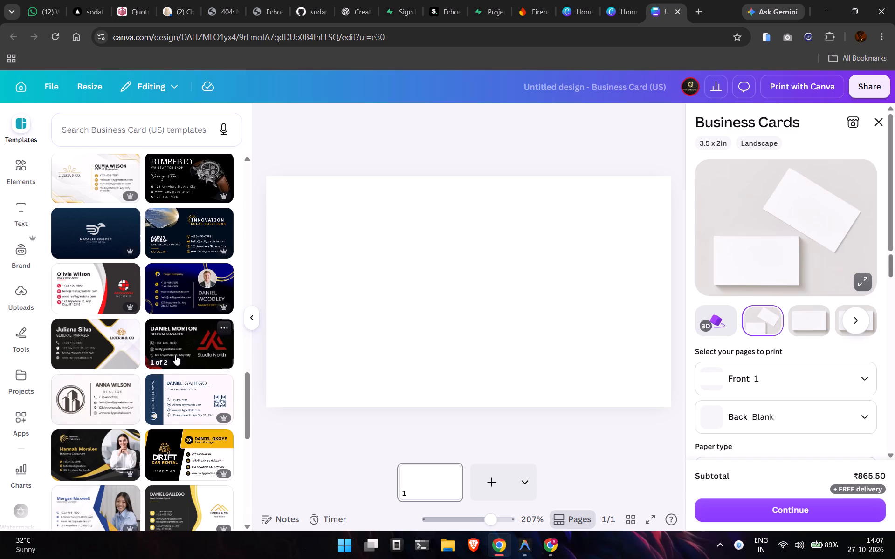
scroll(175, 355, down, 2)
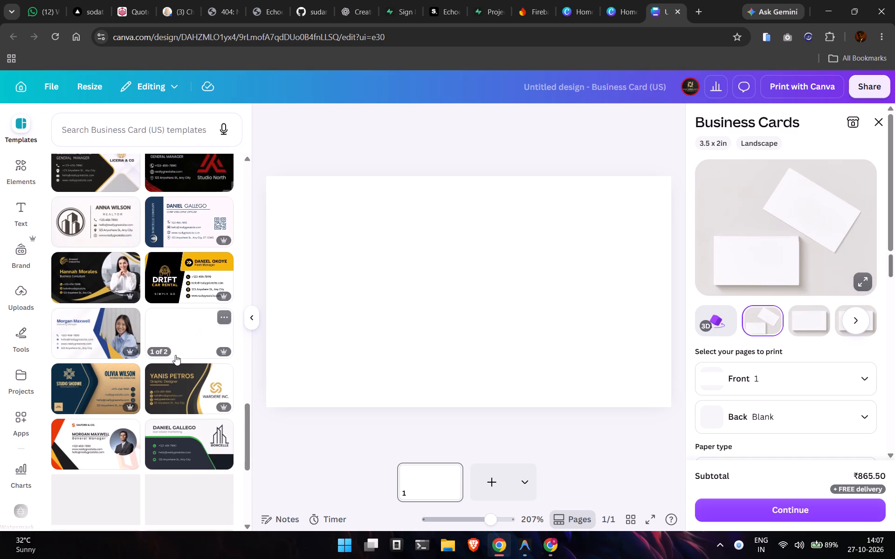
scroll(175, 355, down, 3)
scroll(175, 355, up, 1)
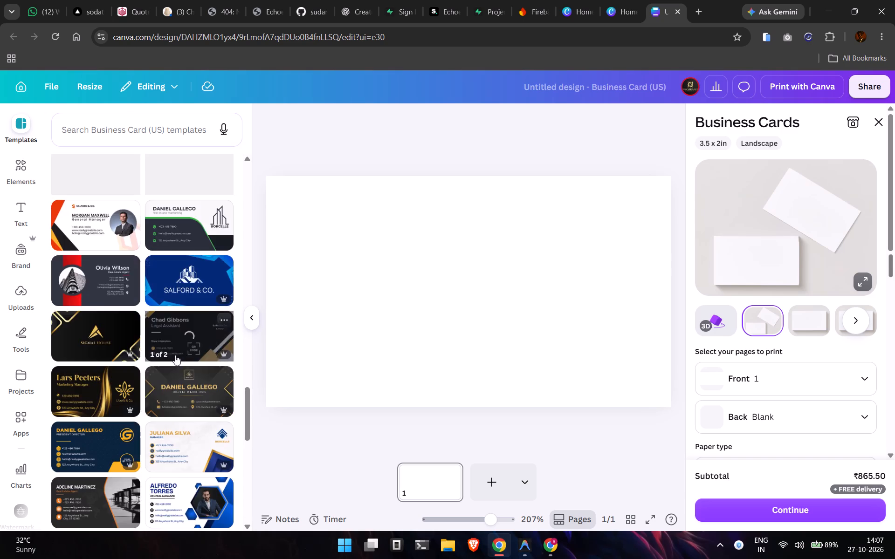
scroll(175, 355, down, 6)
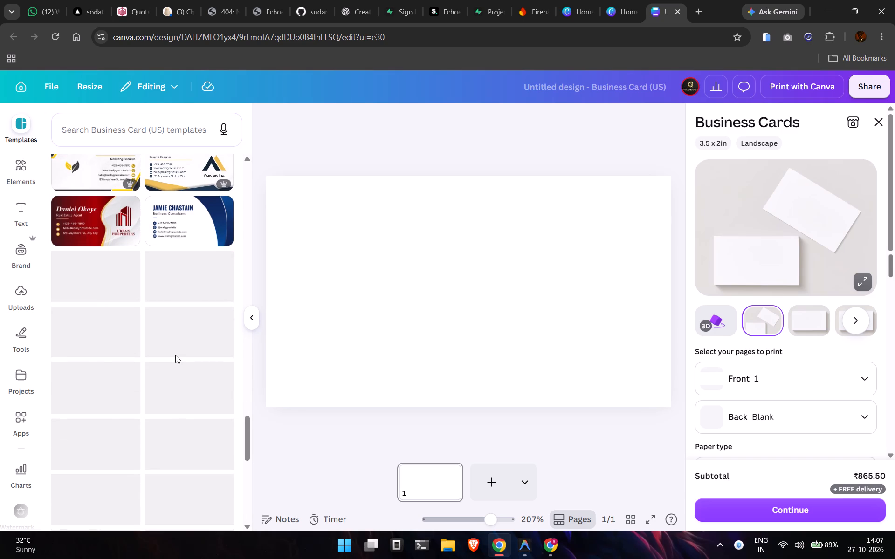
scroll(175, 355, down, 4)
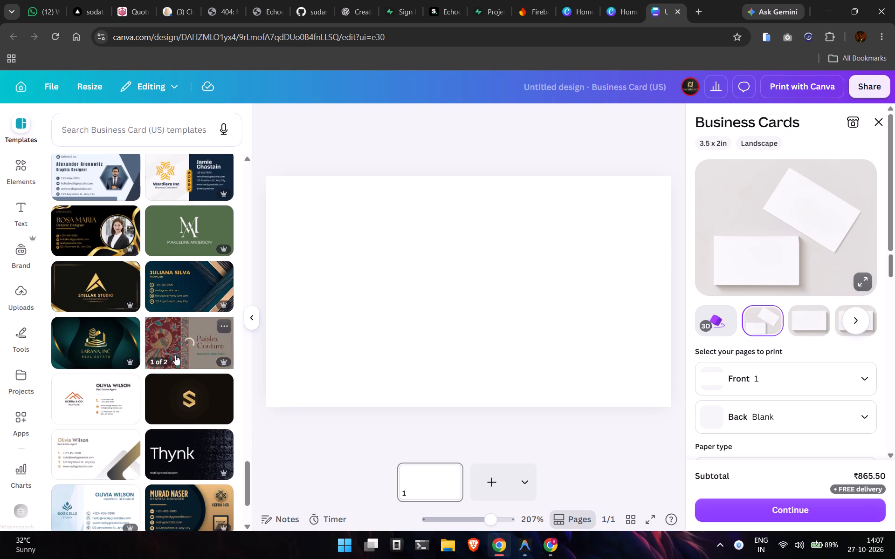
scroll(175, 355, down, 1)
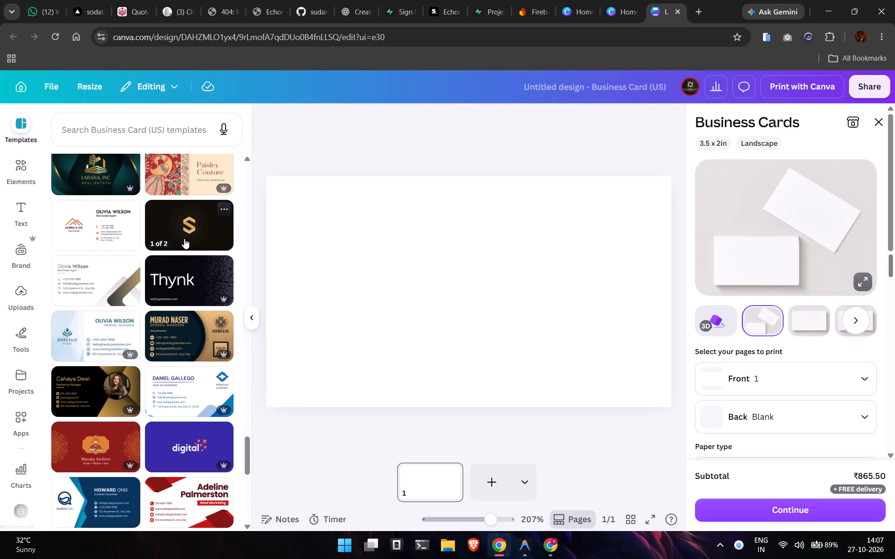
scroll(184, 239, down, 1)
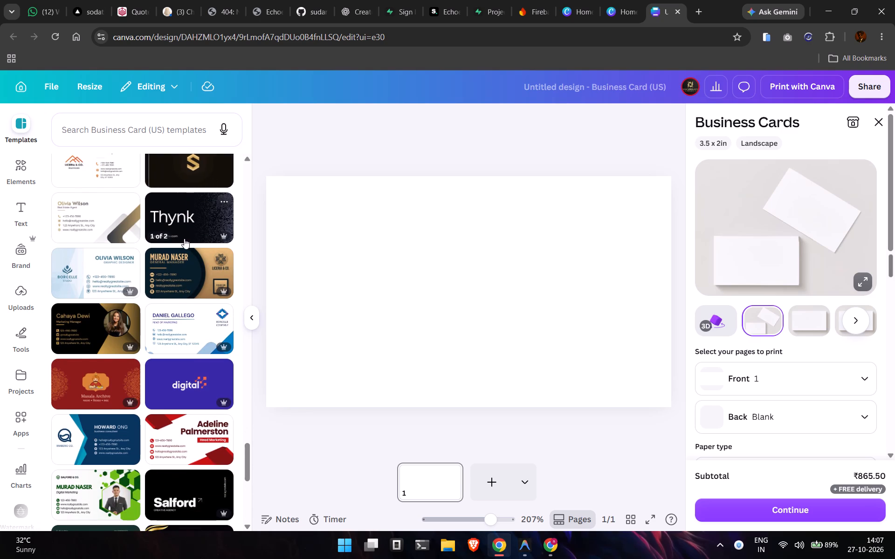
scroll(184, 239, down, 4)
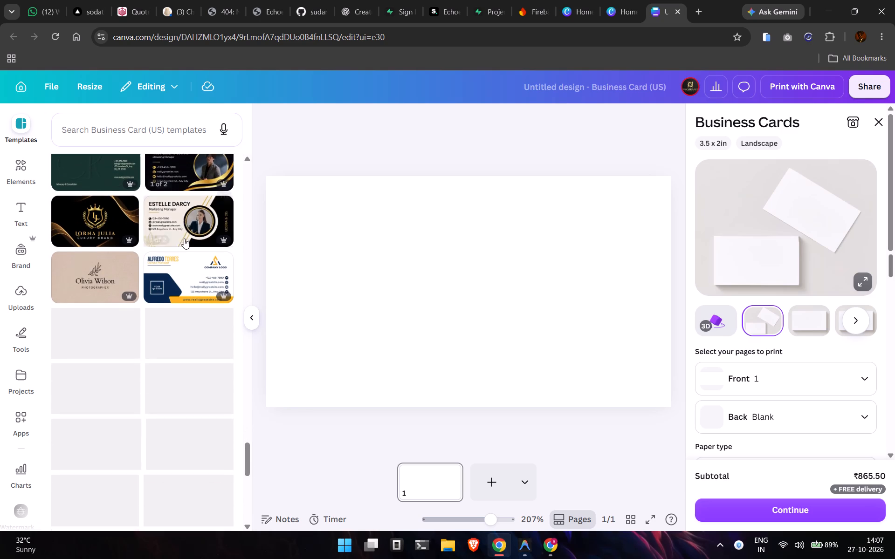
scroll(184, 239, down, 5)
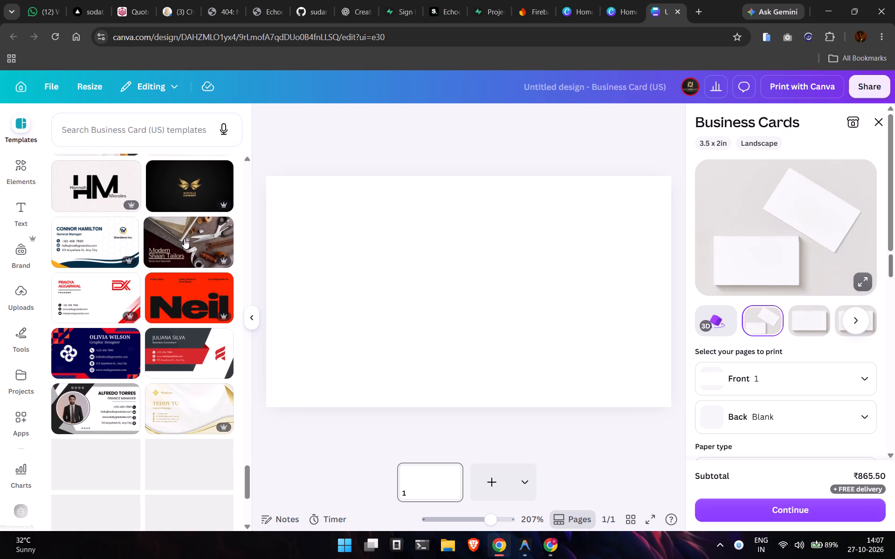
scroll(184, 239, down, 1)
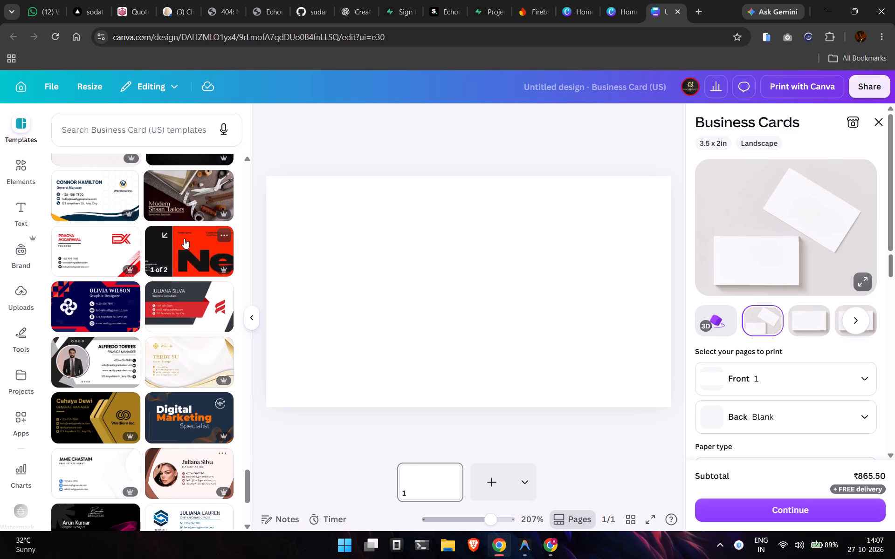
scroll(184, 239, down, 2)
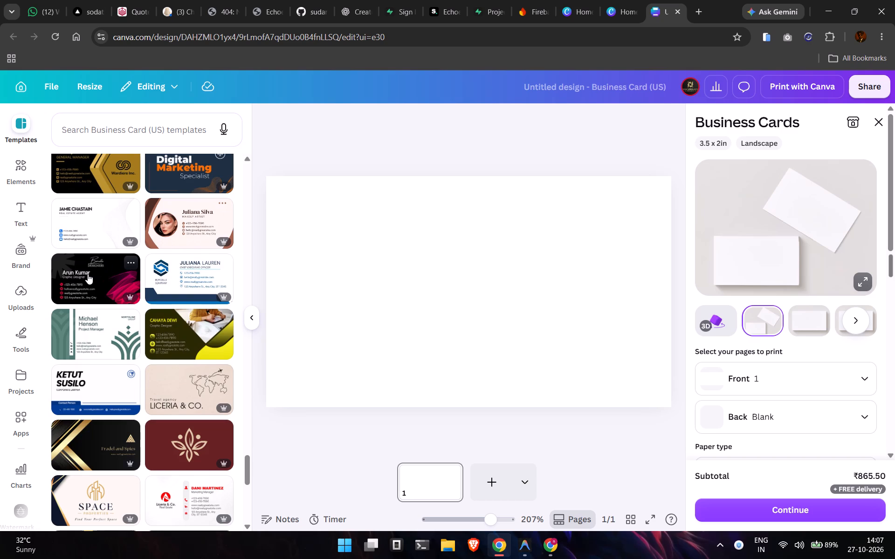
scroll(88, 274, down, 2)
scroll(174, 320, down, 2)
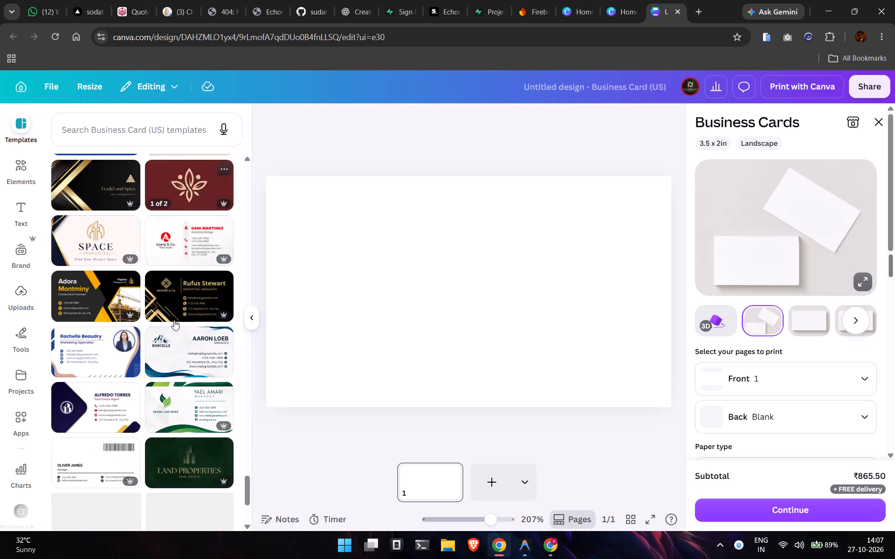
scroll(174, 320, down, 6)
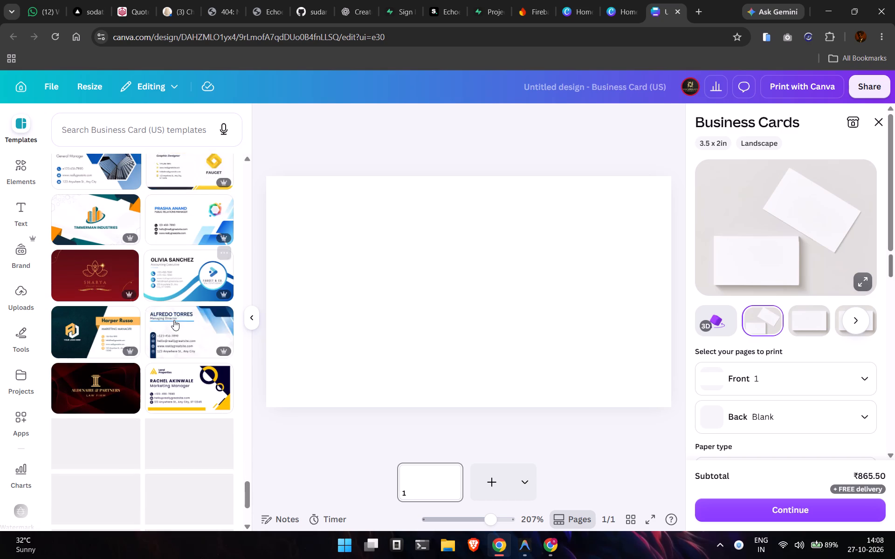
scroll(174, 320, down, 4)
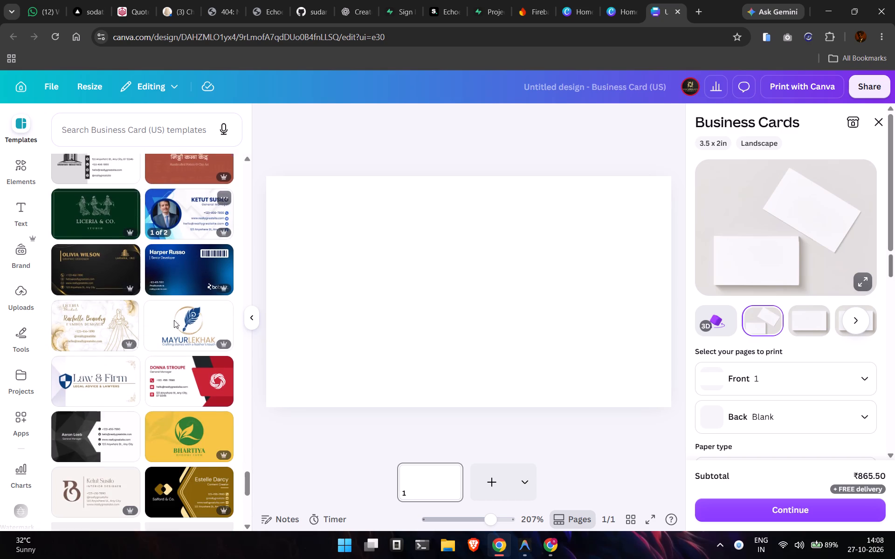
scroll(174, 320, down, 1)
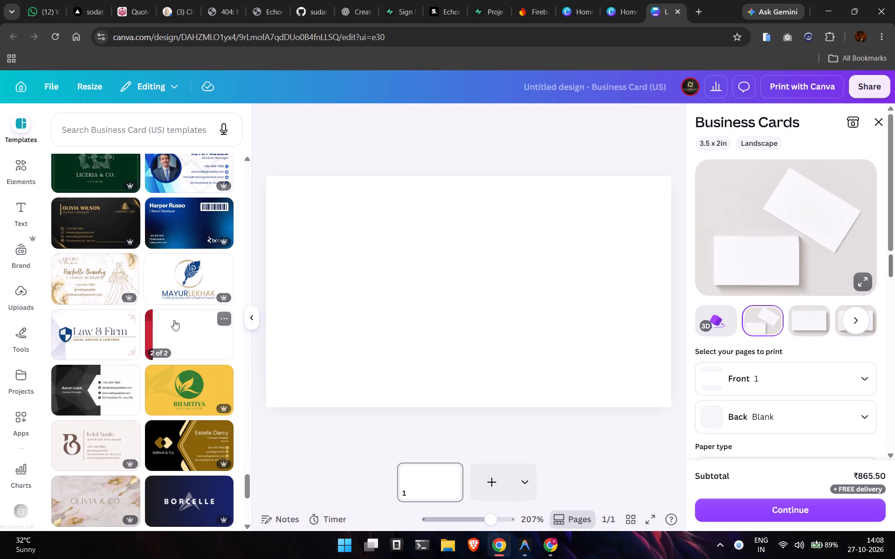
scroll(174, 320, down, 2)
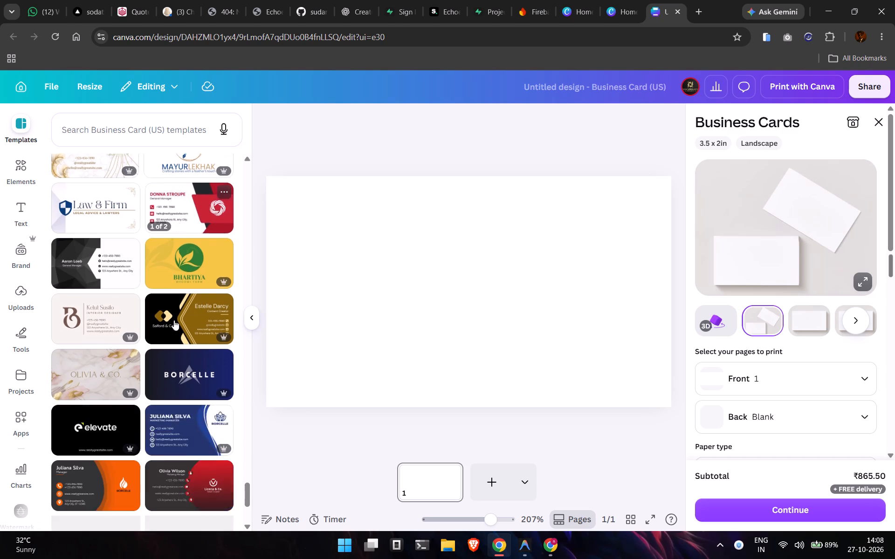
scroll(174, 320, down, 2)
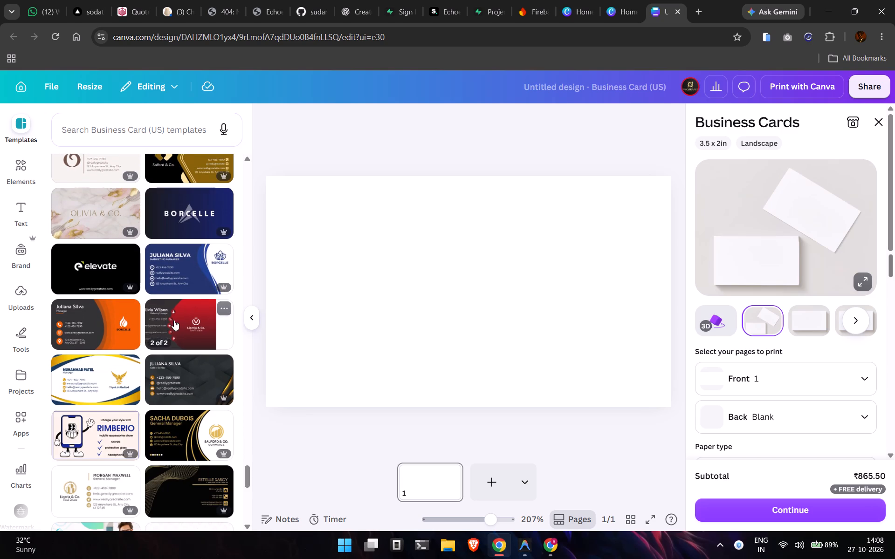
scroll(174, 320, down, 4)
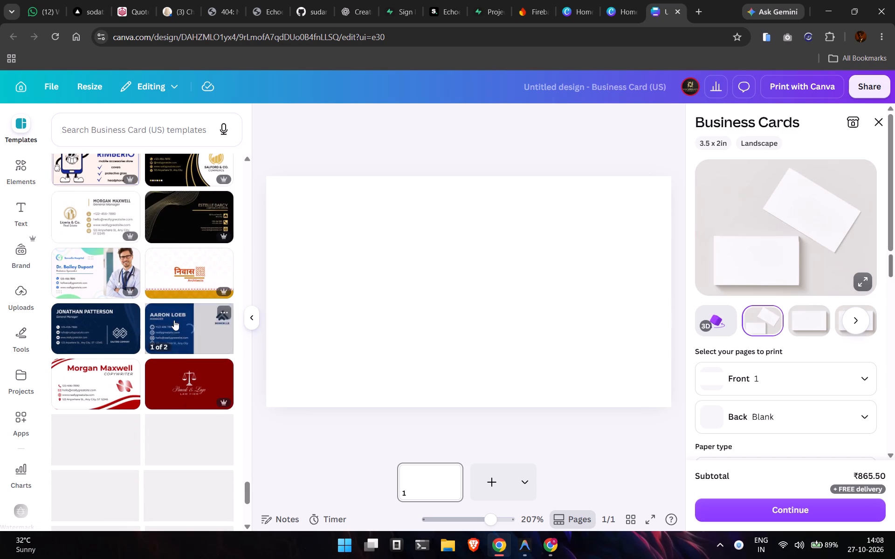
scroll(174, 320, down, 1)
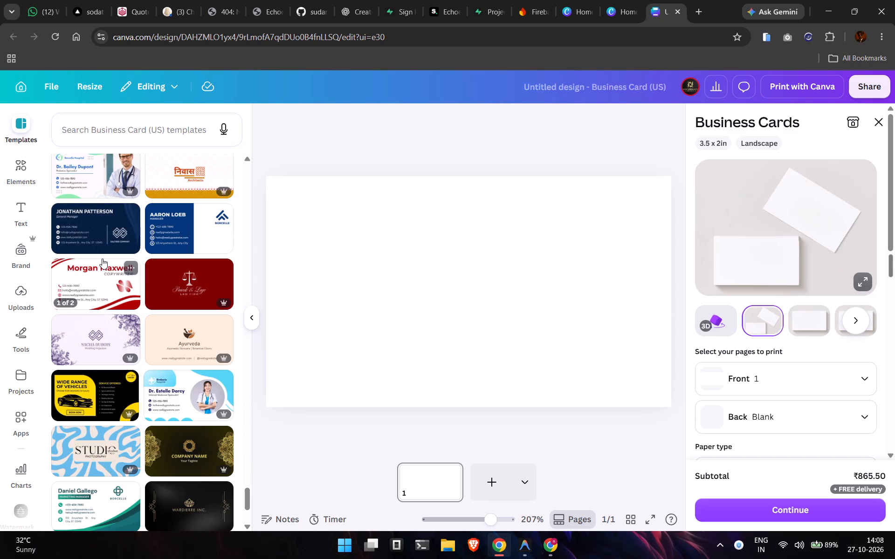
scroll(179, 282, down, 1)
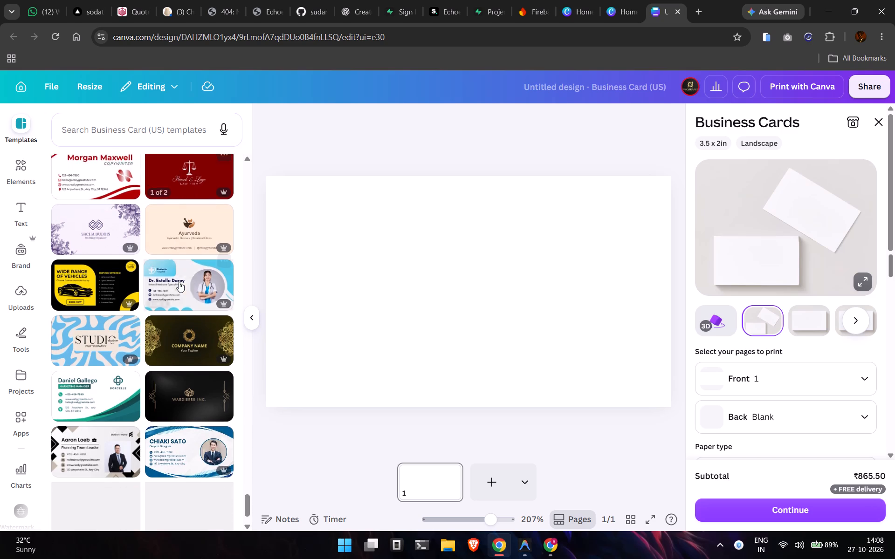
scroll(179, 282, down, 5)
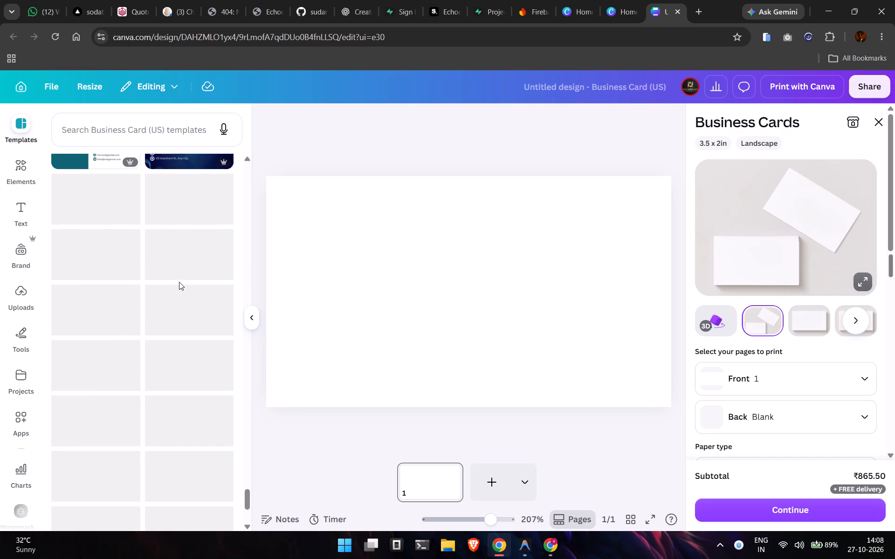
scroll(179, 282, down, 1)
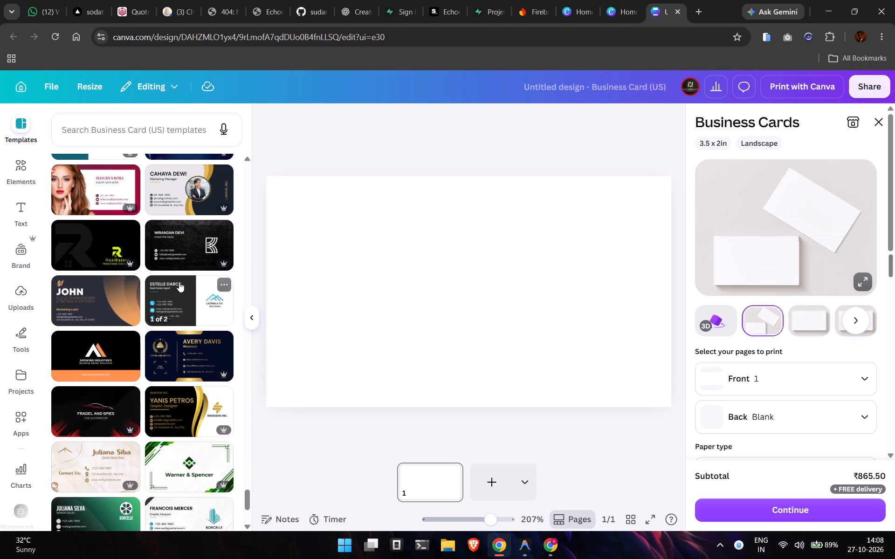
scroll(179, 282, down, 2)
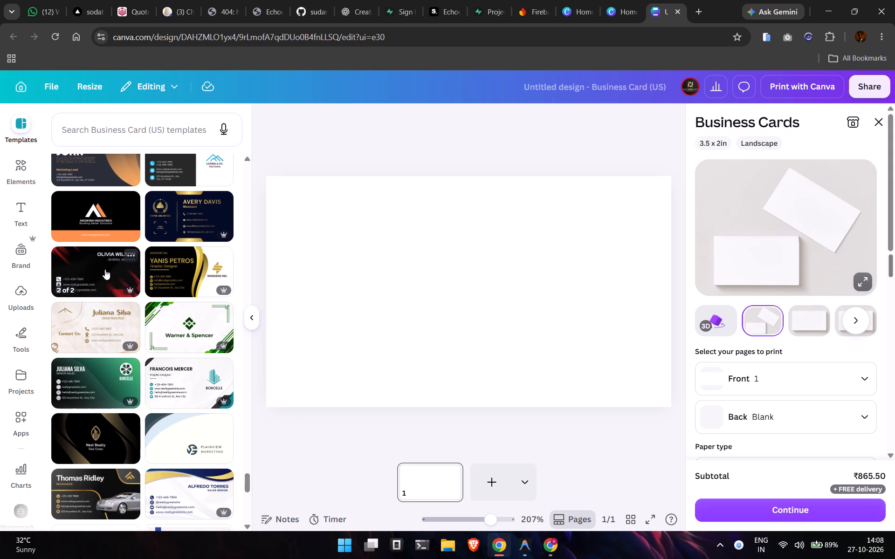
scroll(105, 269, down, 5)
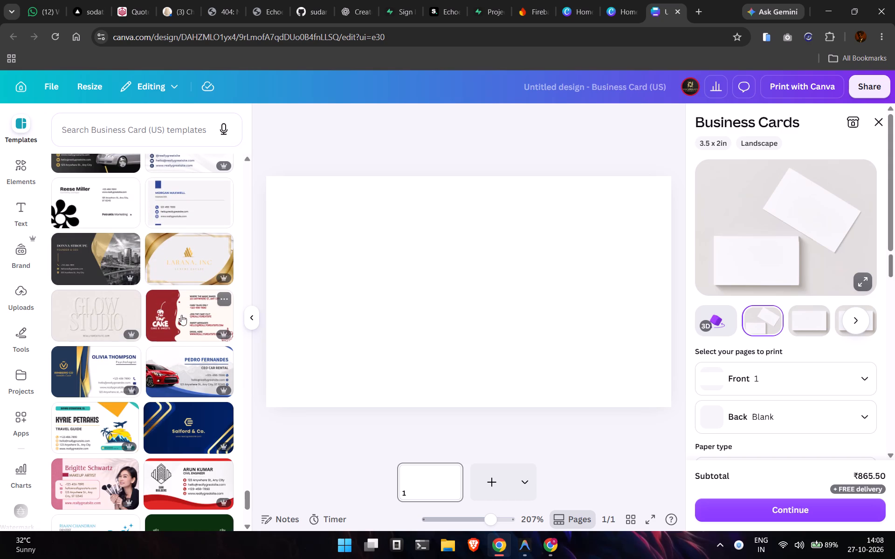
scroll(187, 327, down, 3)
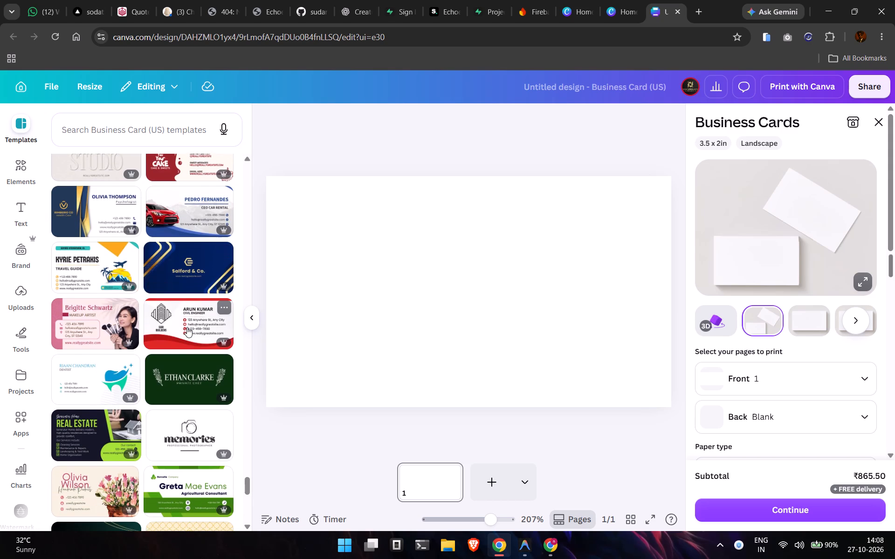
scroll(187, 327, down, 3)
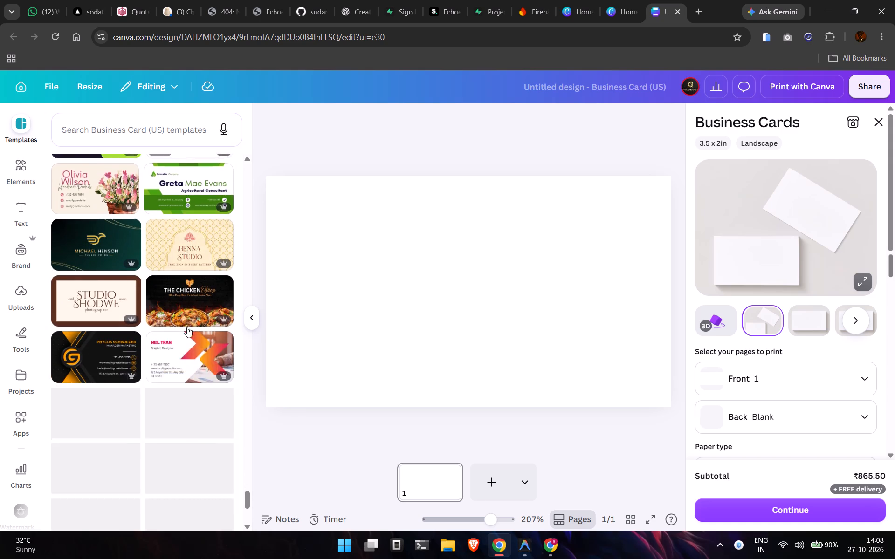
scroll(187, 327, down, 2)
scroll(180, 279, down, 1)
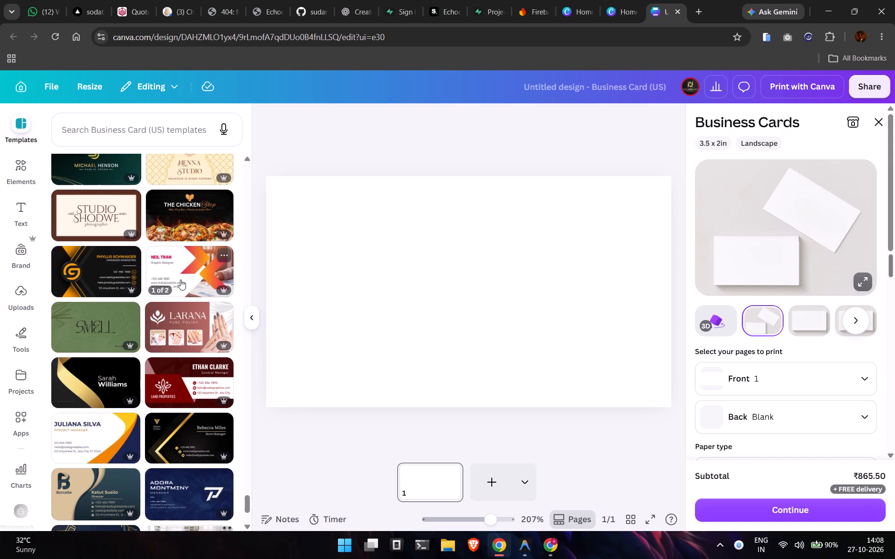
Browse further through the Business Card (US) templates and back towards the earlier ones, comparing their layouts for a suitable design.
scroll(180, 279, down, 2)
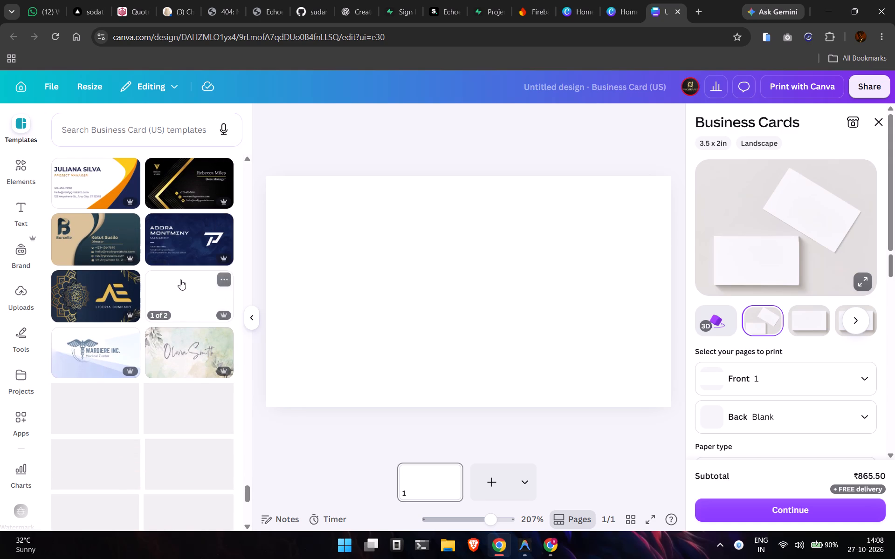
scroll(180, 279, down, 4)
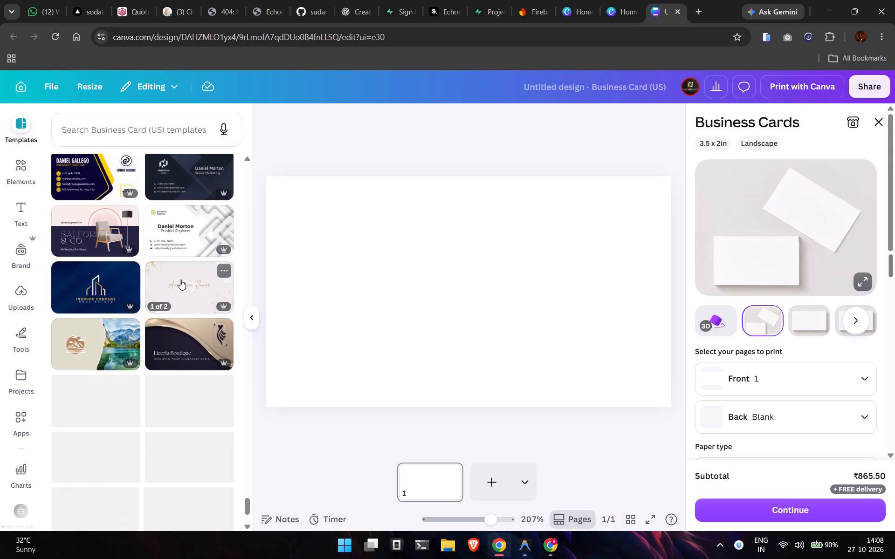
scroll(180, 279, down, 6)
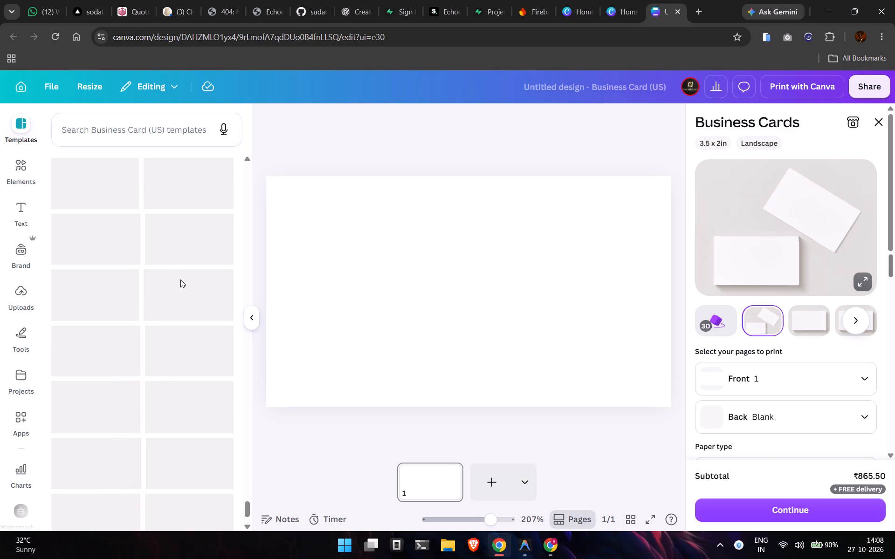
scroll(180, 279, up, 1)
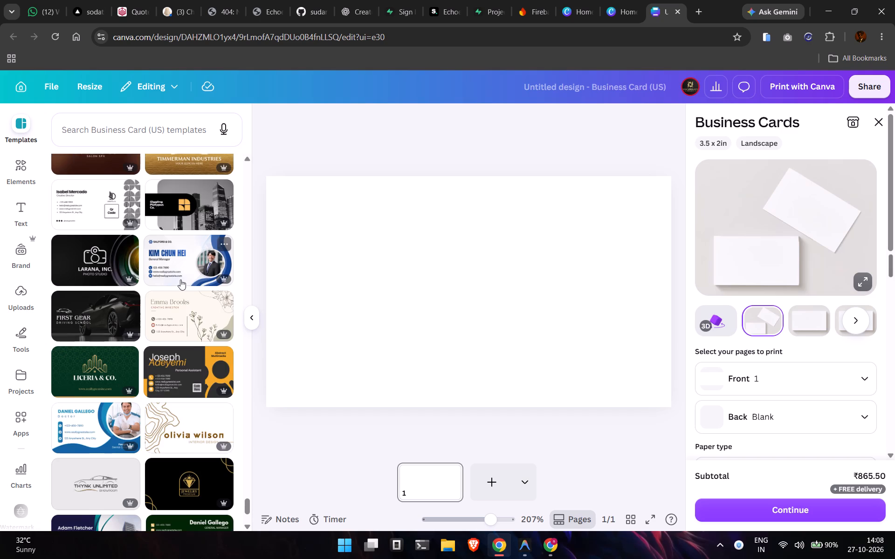
scroll(180, 279, down, 6)
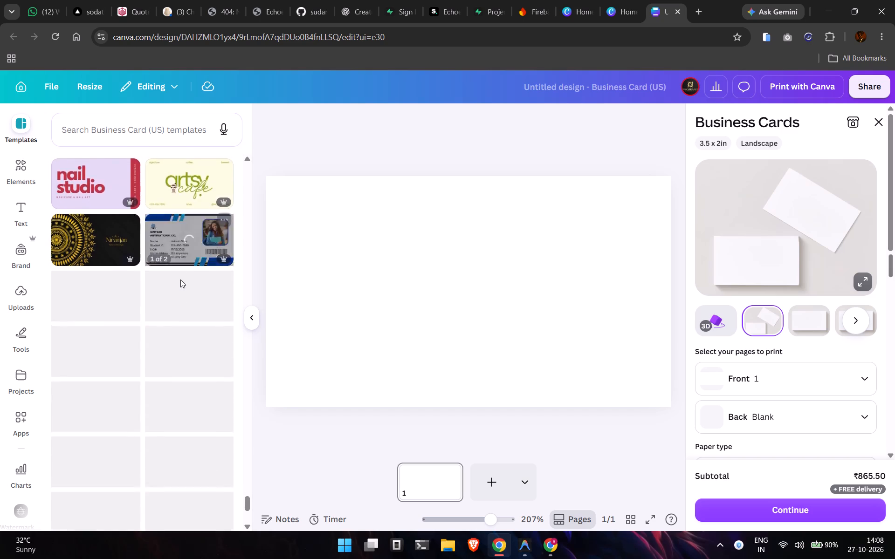
scroll(180, 279, up, 2)
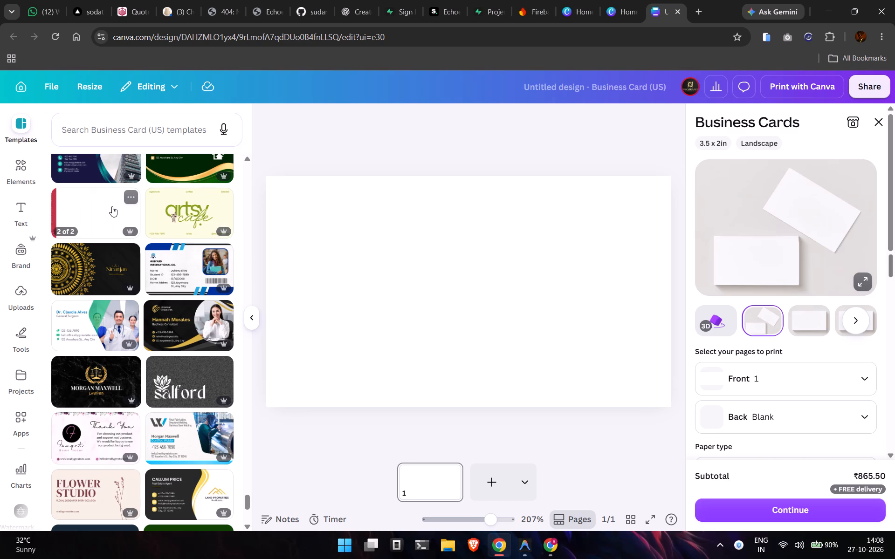
scroll(112, 206, down, 3)
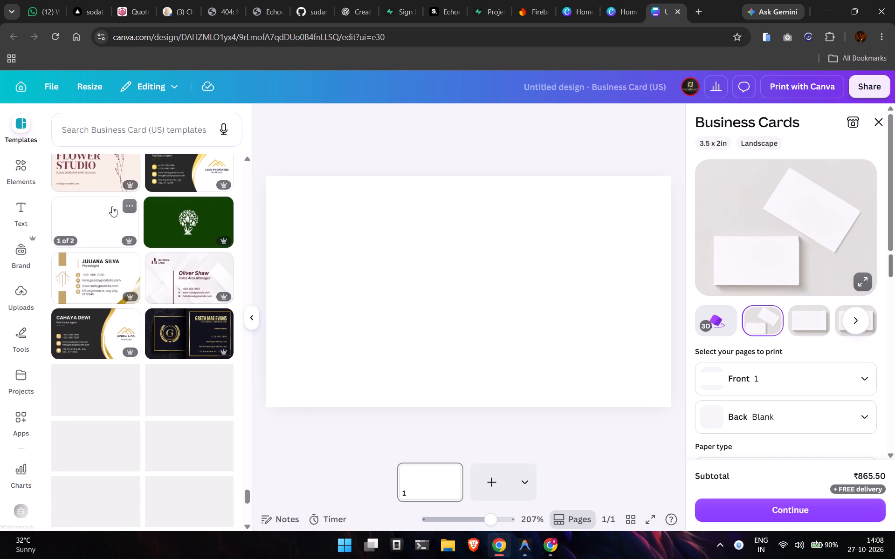
scroll(280, 374, up, 2)
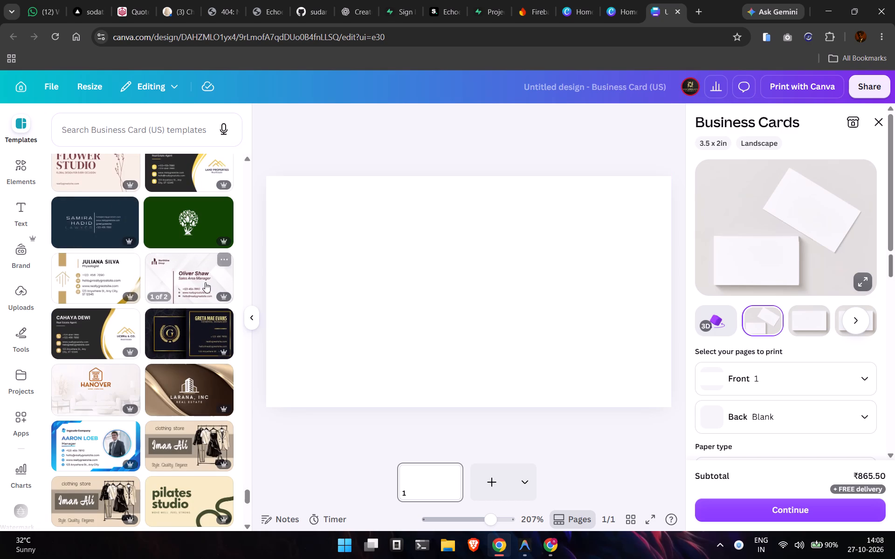
scroll(205, 282, up, 5)
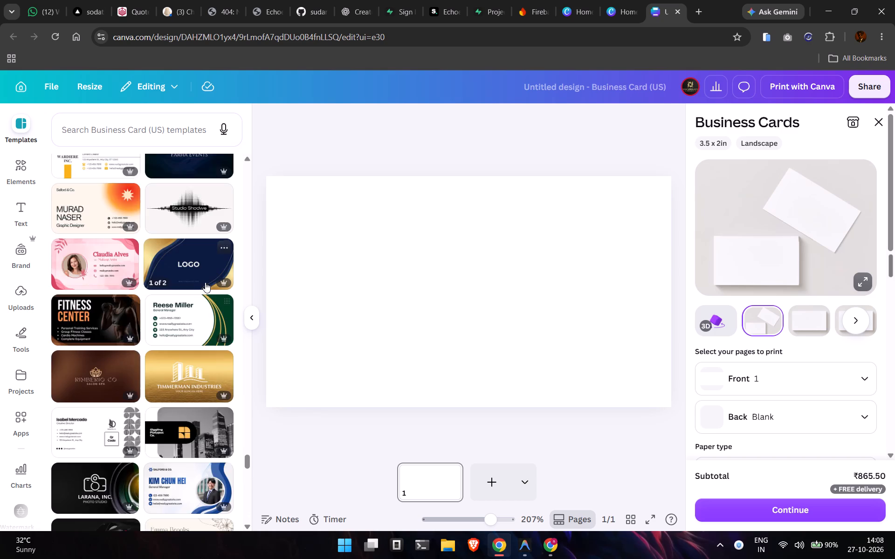
scroll(205, 282, up, 7)
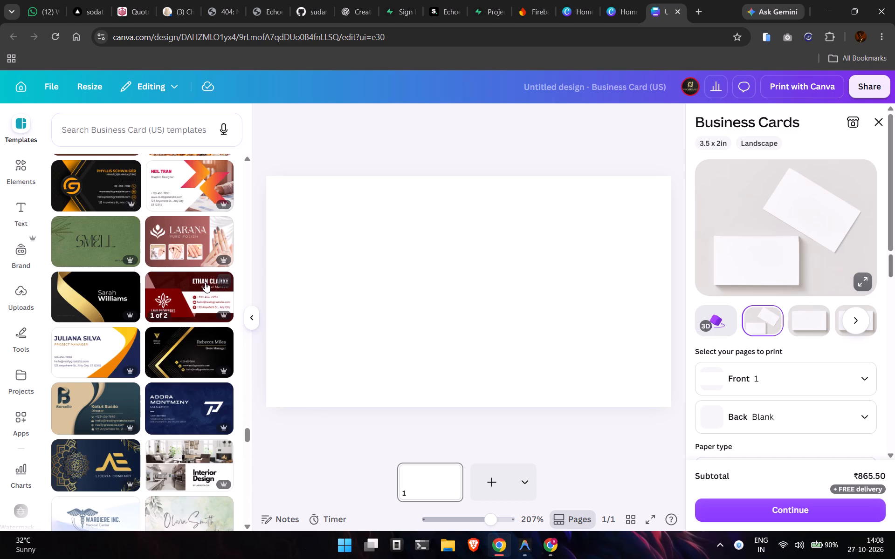
scroll(205, 282, up, 6)
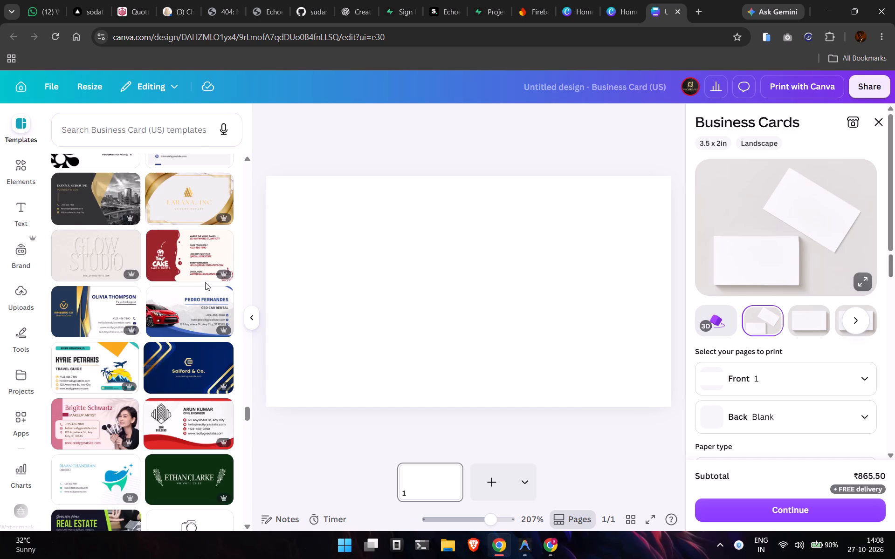
scroll(205, 282, up, 2)
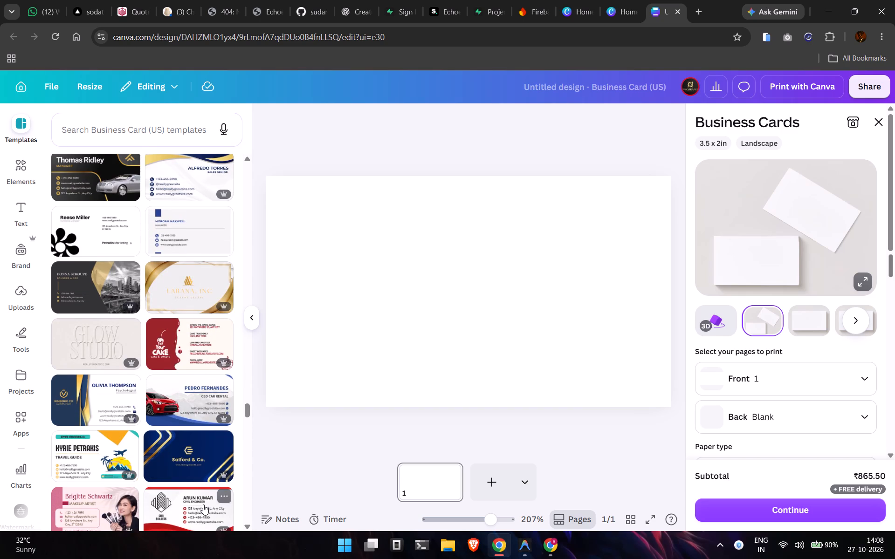
scroll(203, 504, down, 1)
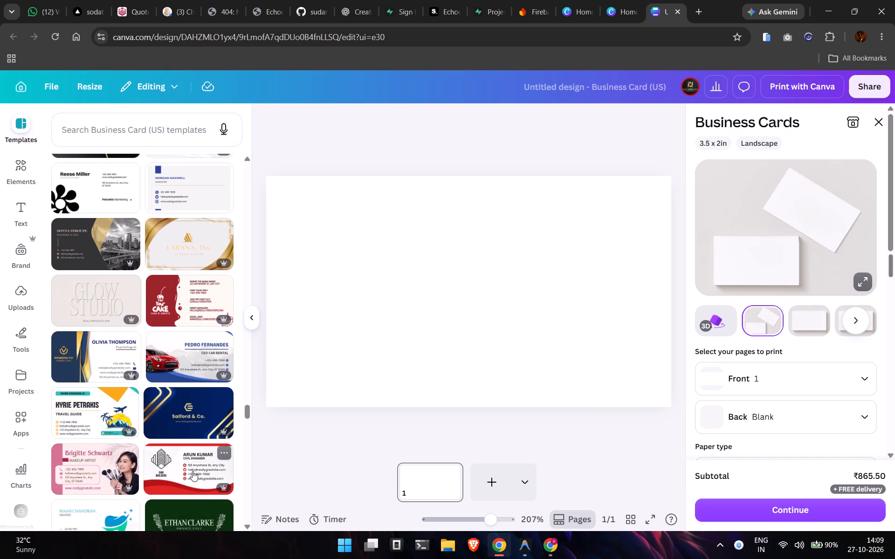
scroll(193, 471, up, 4)
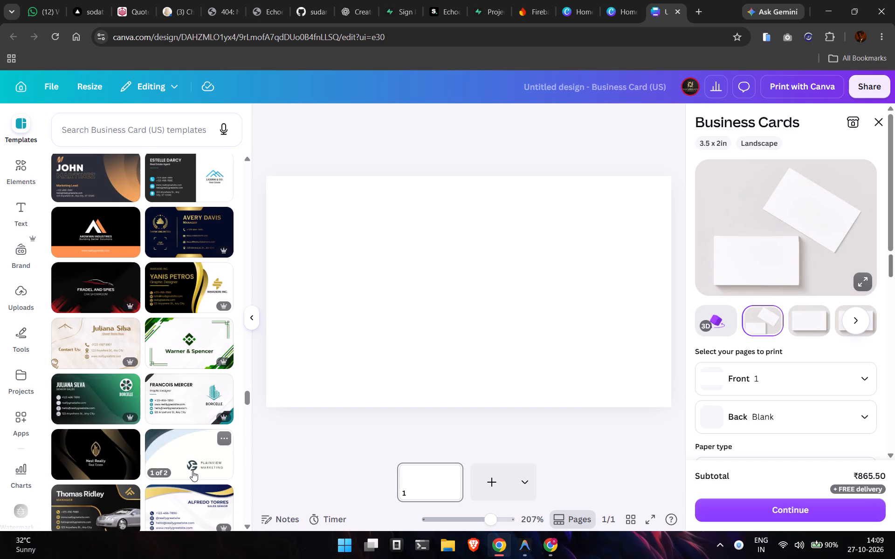
scroll(193, 471, up, 6)
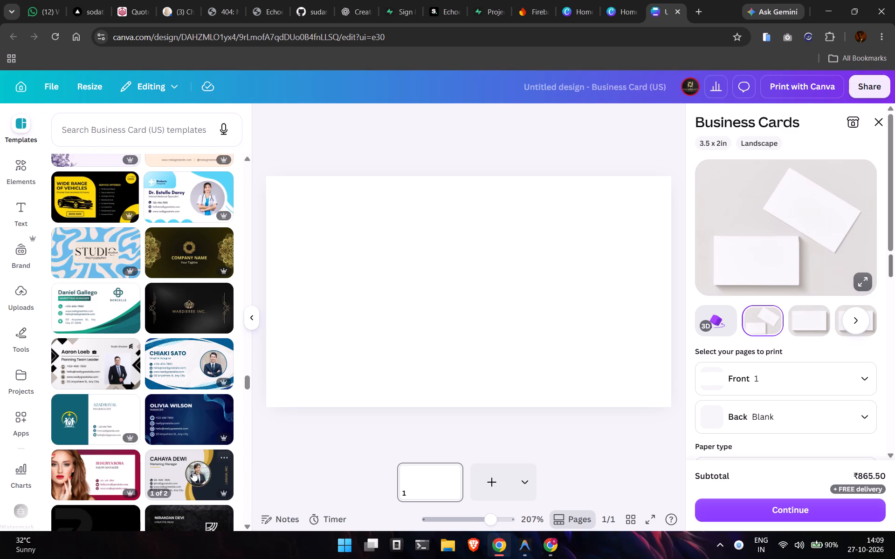
scroll(193, 471, up, 8)
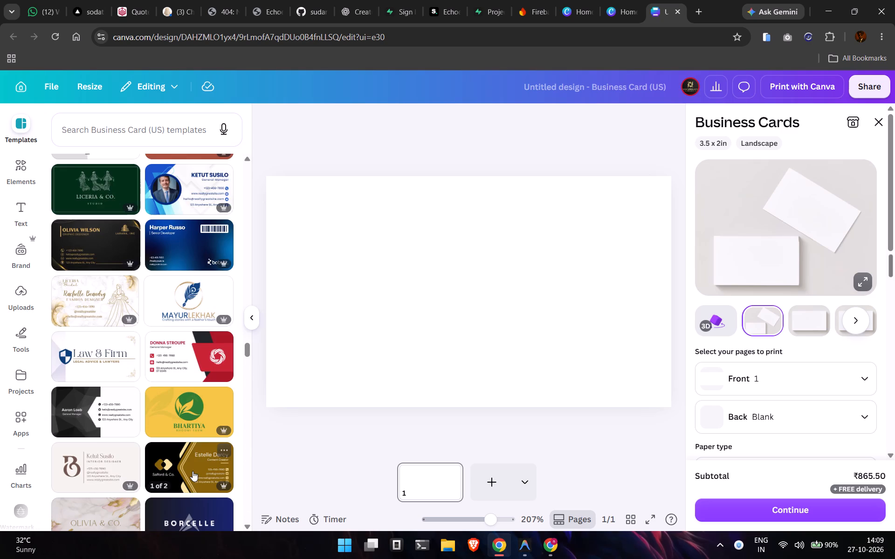
scroll(193, 471, up, 3)
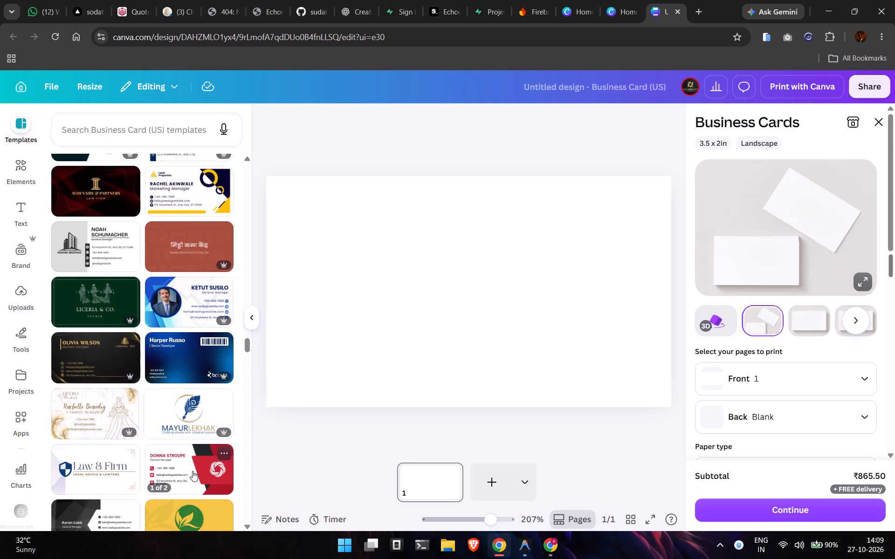
scroll(193, 471, up, 2)
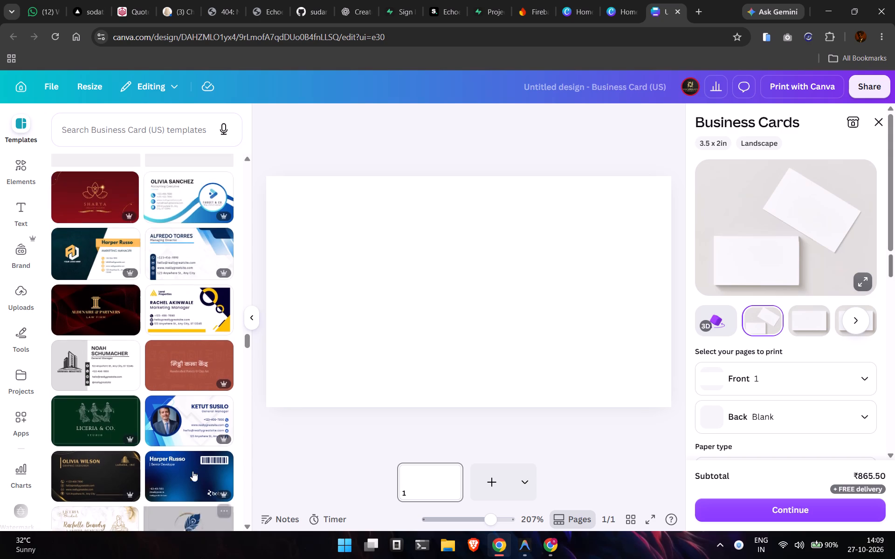
scroll(193, 471, up, 6)
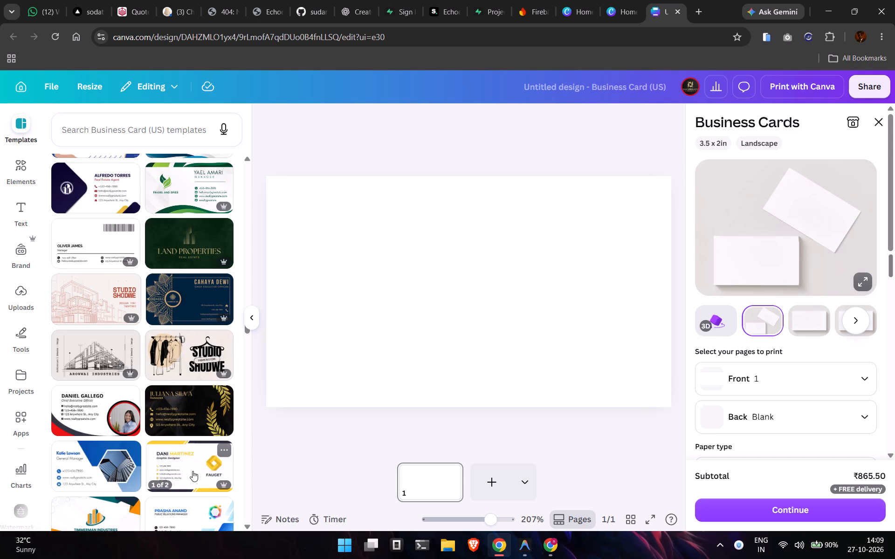
scroll(193, 471, up, 8)
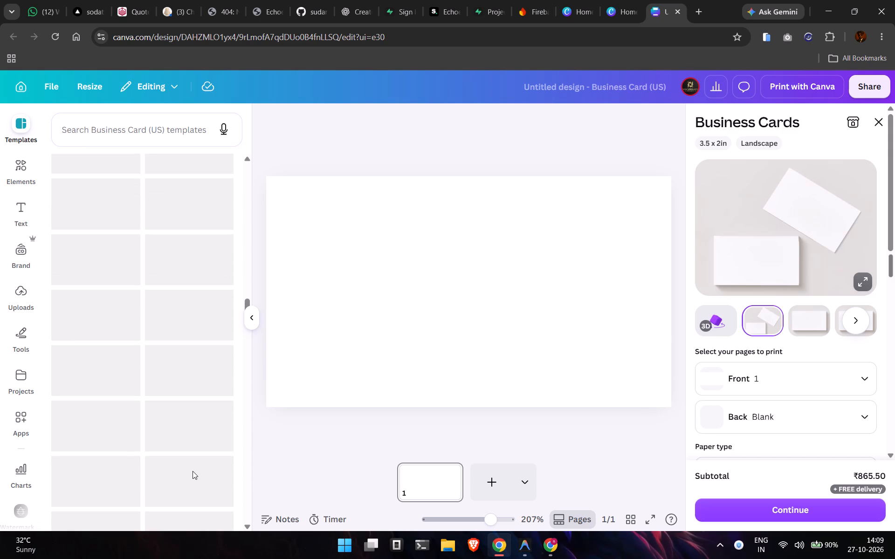
scroll(193, 471, up, 1)
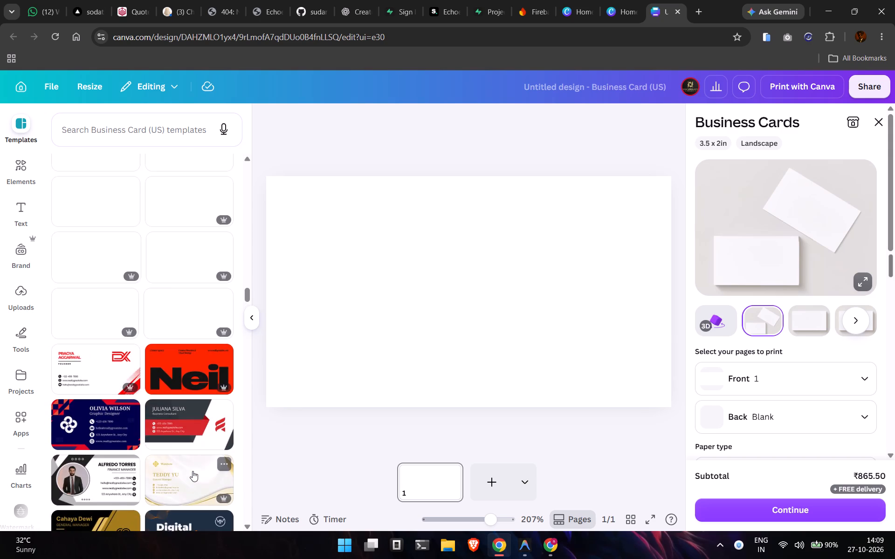
scroll(193, 471, up, 5)
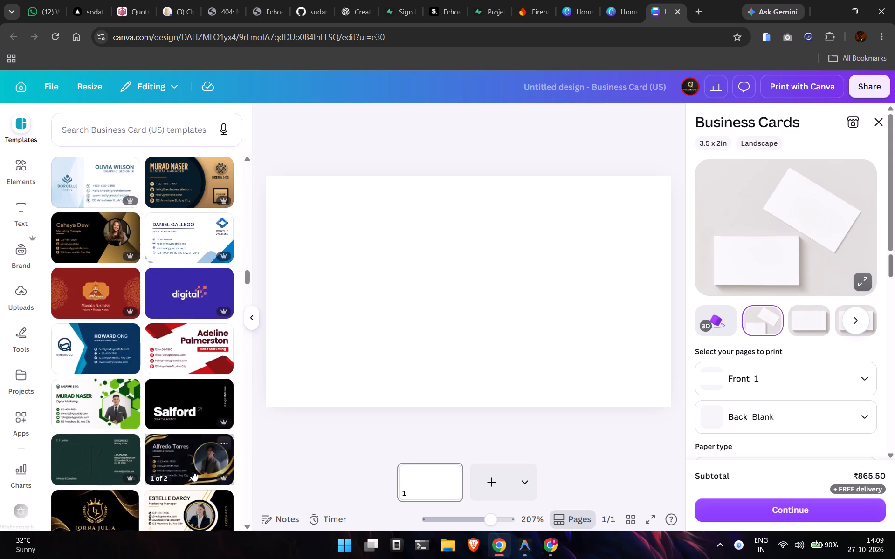
scroll(193, 471, up, 3)
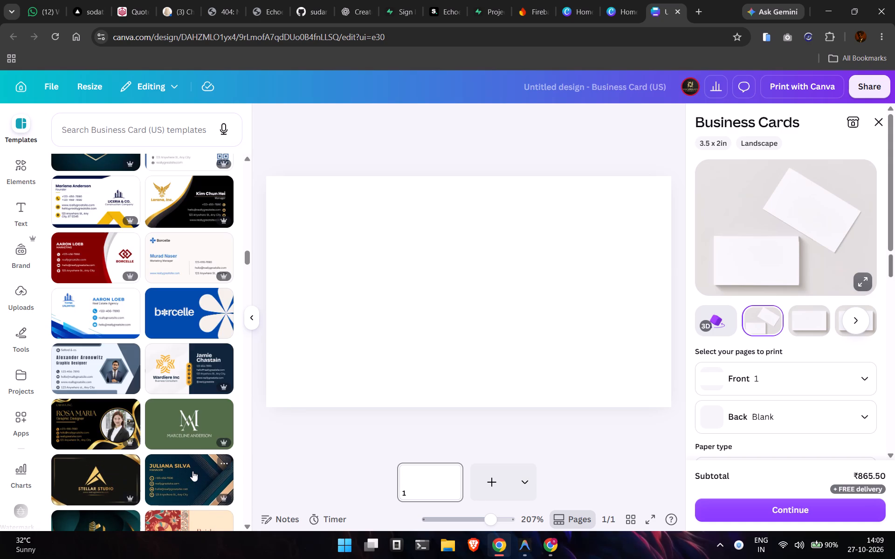
scroll(193, 471, up, 6)
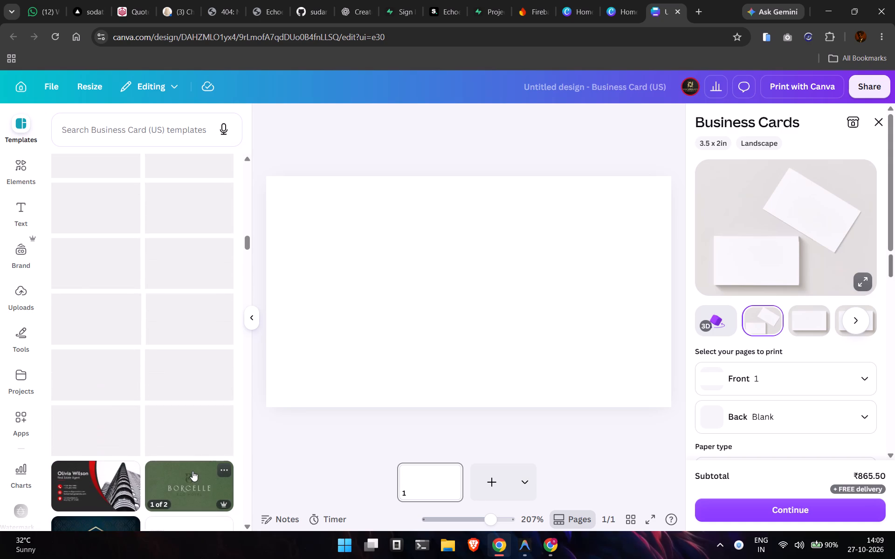
scroll(193, 471, up, 5)
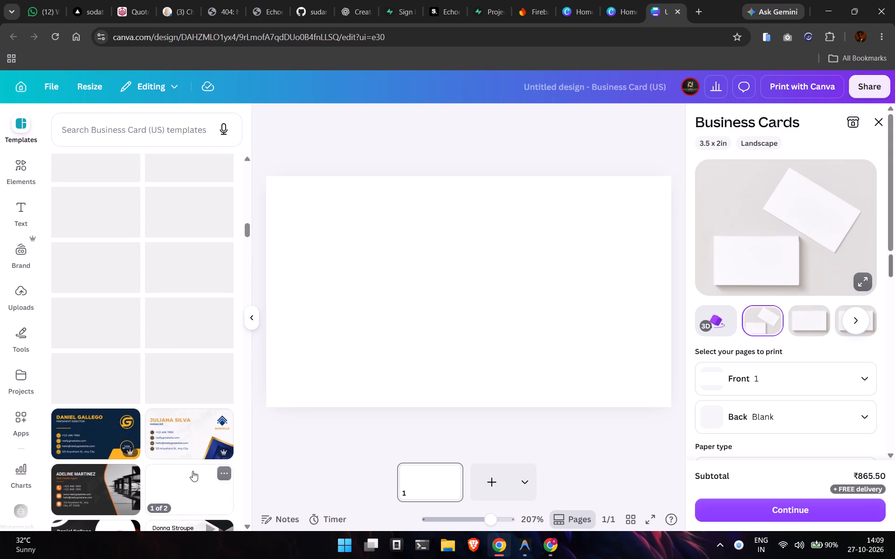
scroll(193, 471, up, 4)
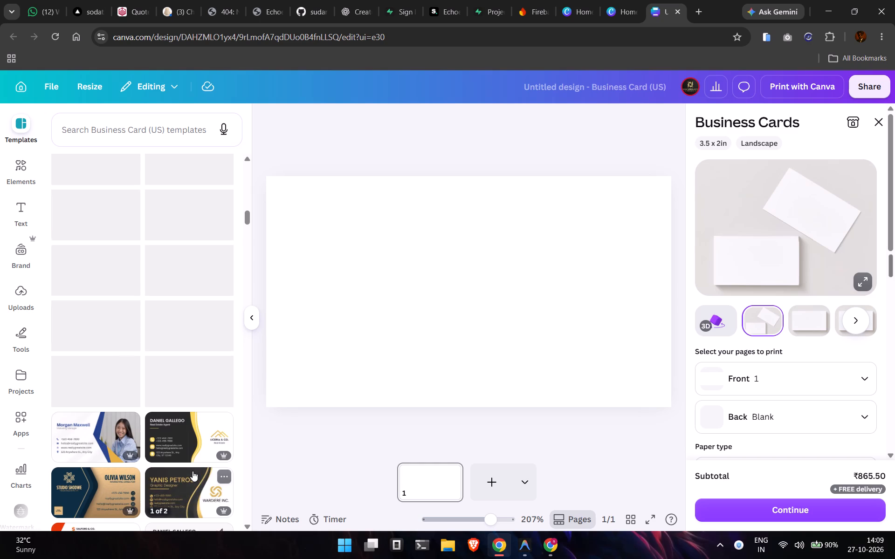
scroll(193, 471, up, 6)
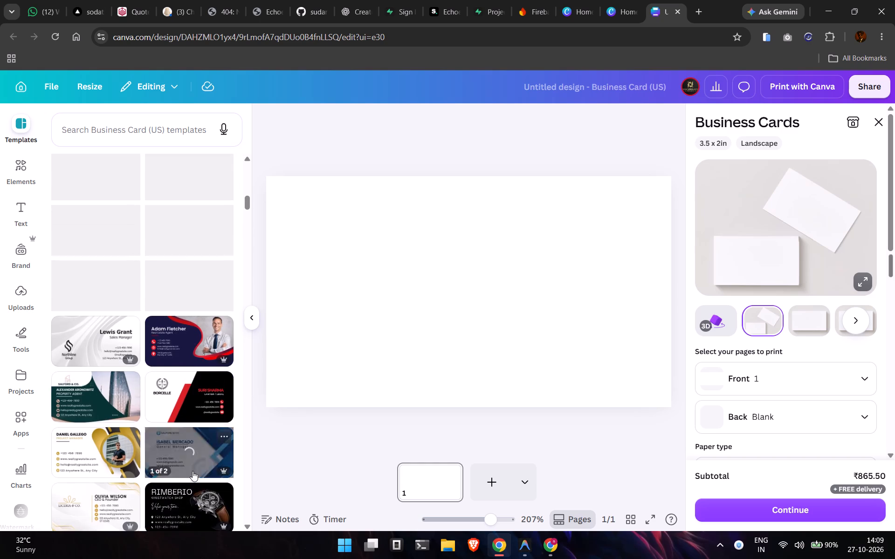
scroll(193, 471, down, 2)
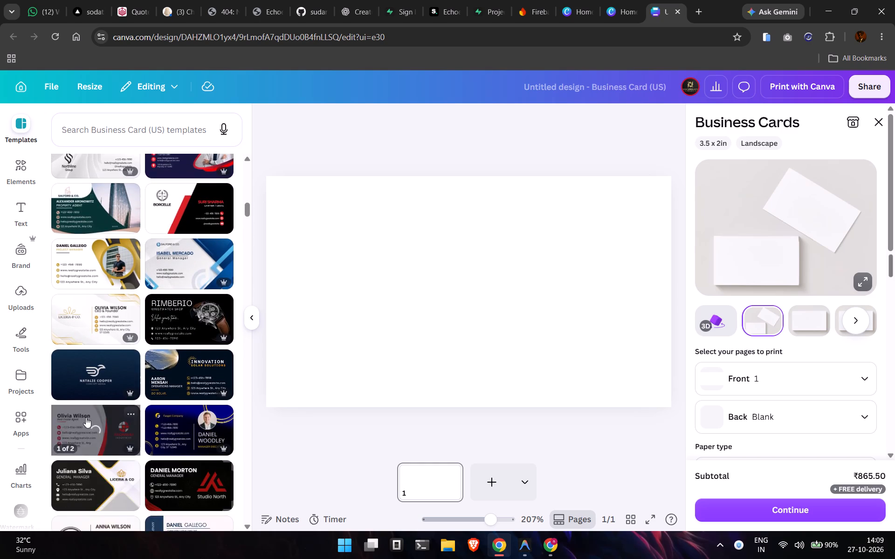
scroll(86, 417, down, 1)
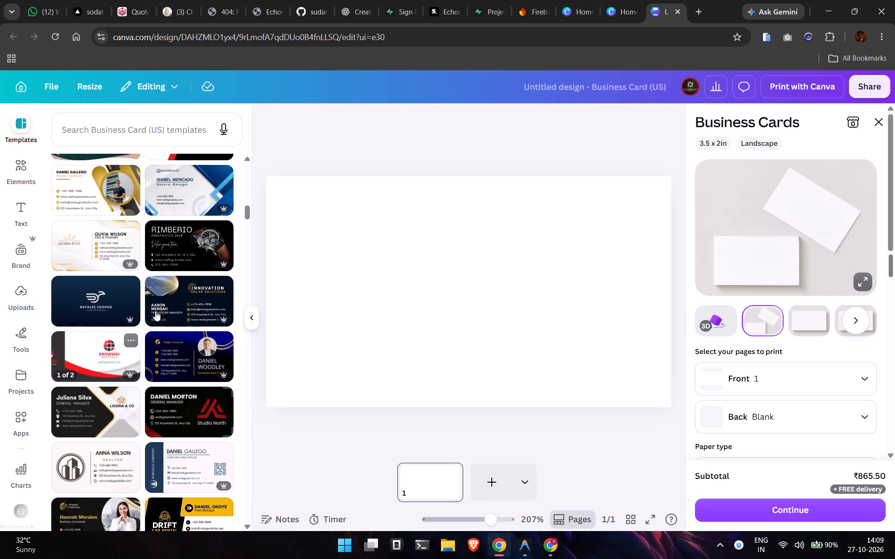
scroll(187, 214, up, 1)
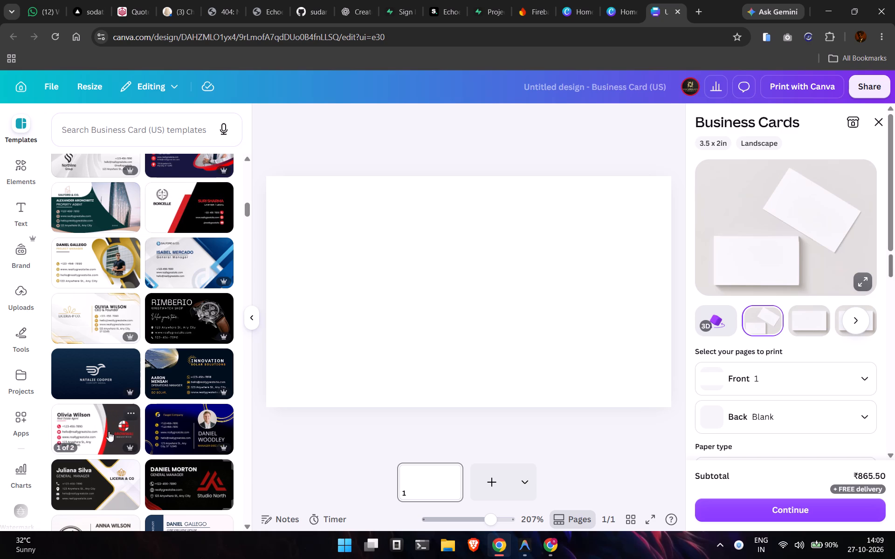
Apply both pages of the Red and Black Modern Lawyer Business Card template to the blank design.
click(211, 206)
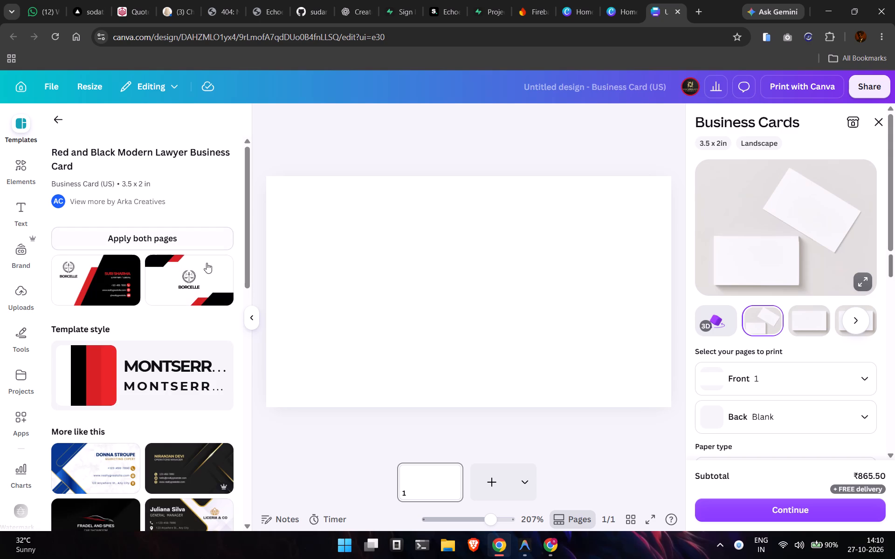
click(153, 233)
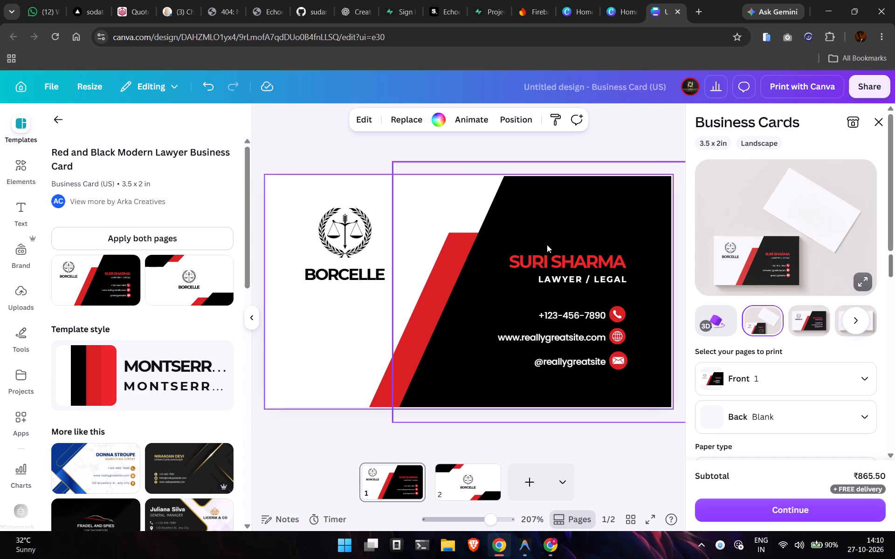
Replace the scales emblem on the card's front with the uploaded black square logo showing a white S and red dot.
click(551, 271)
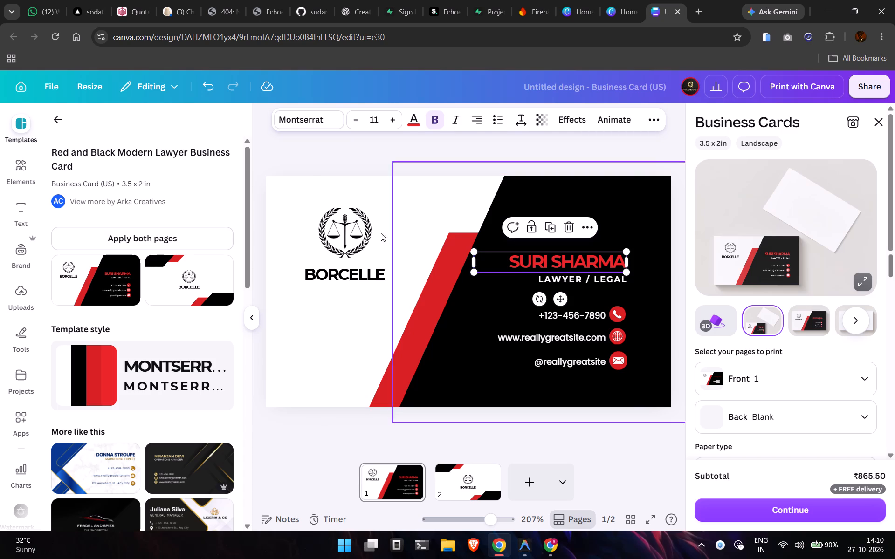
click(358, 237)
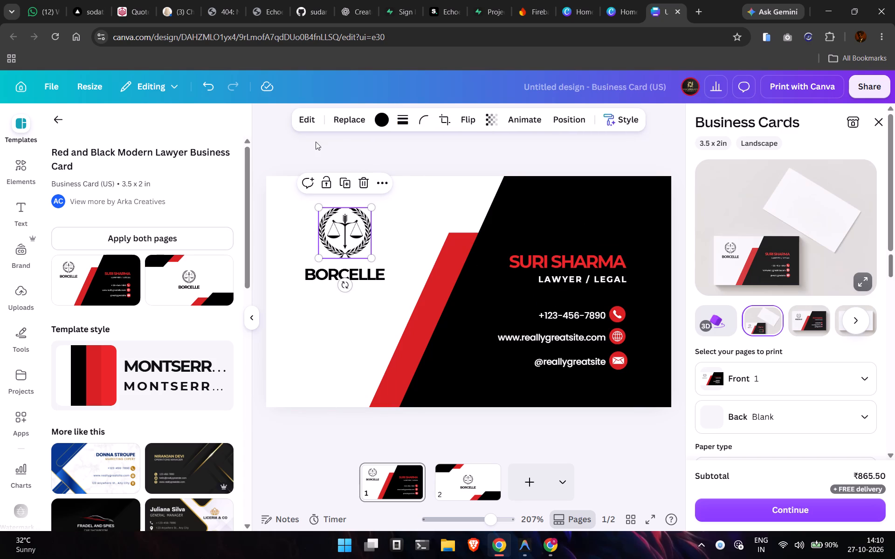
click(340, 124)
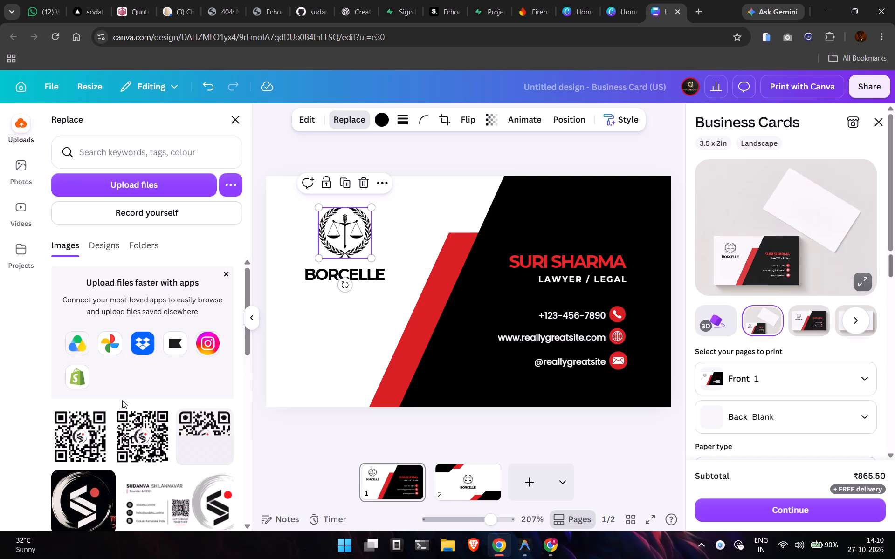
scroll(122, 400, down, 4)
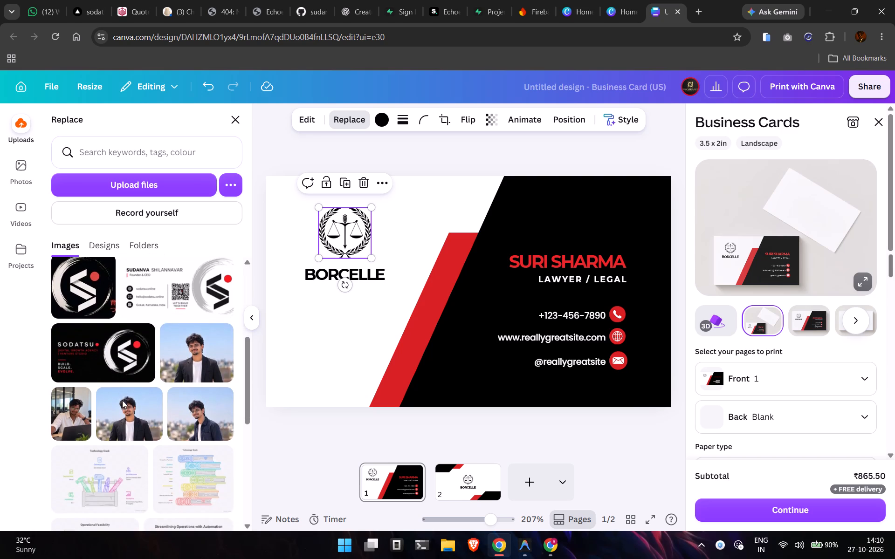
scroll(122, 400, down, 2)
scroll(122, 400, up, 2)
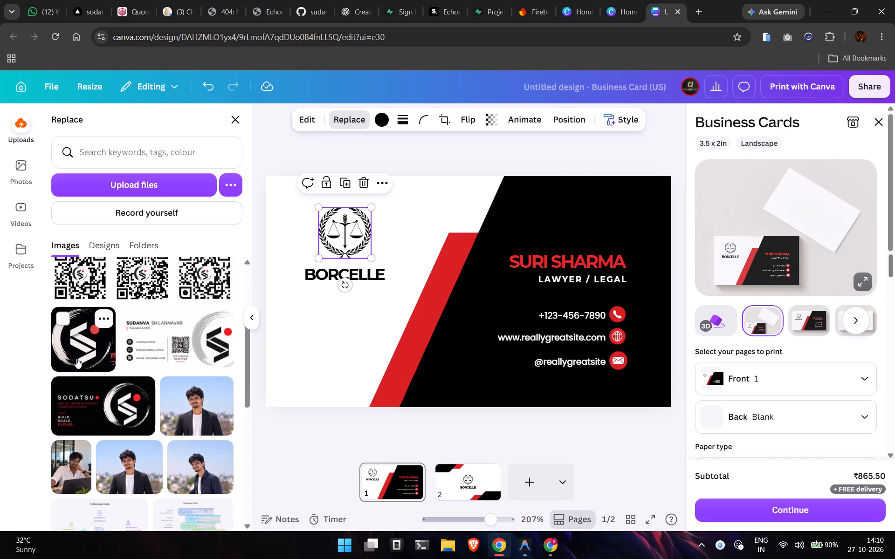
scroll(76, 358, up, 3)
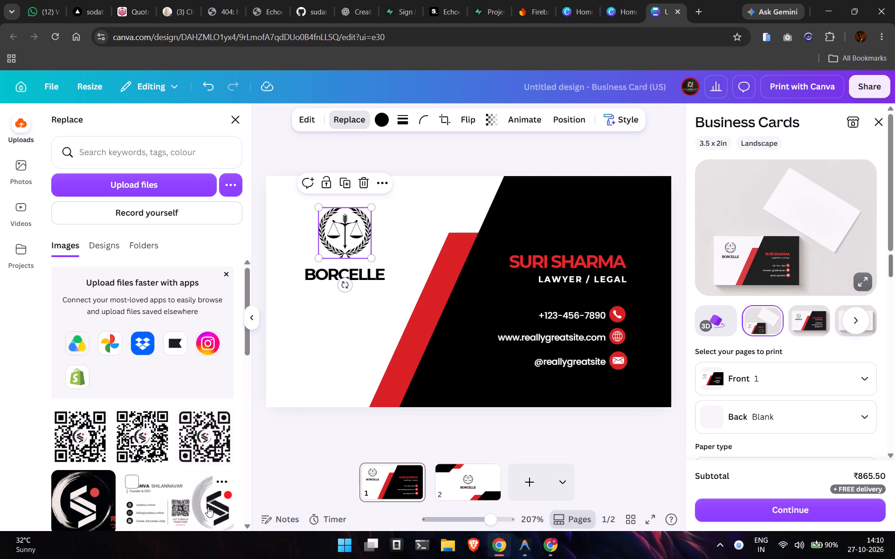
scroll(208, 507, down, 5)
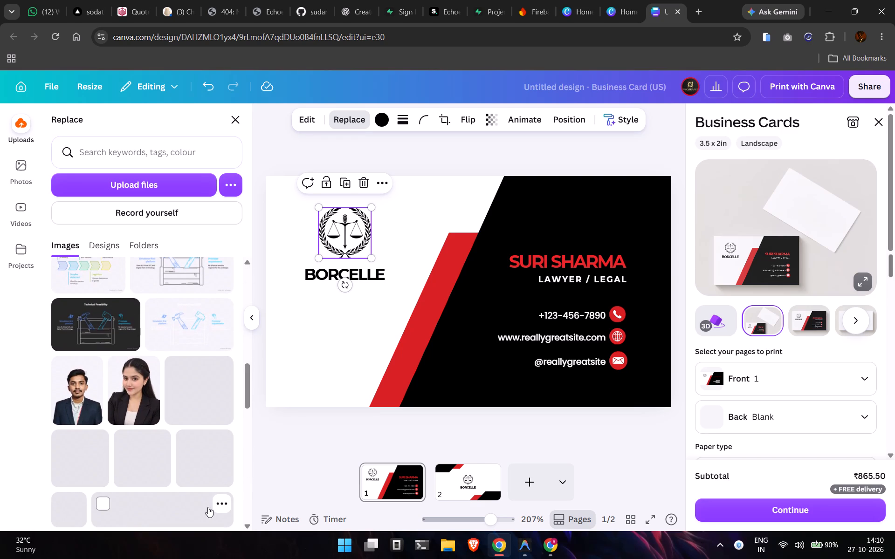
scroll(208, 507, up, 2)
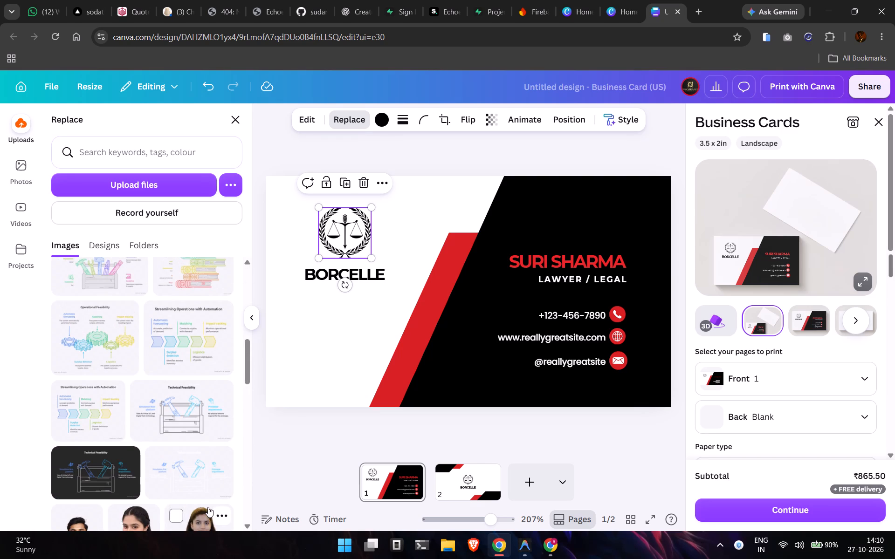
scroll(208, 507, up, 8)
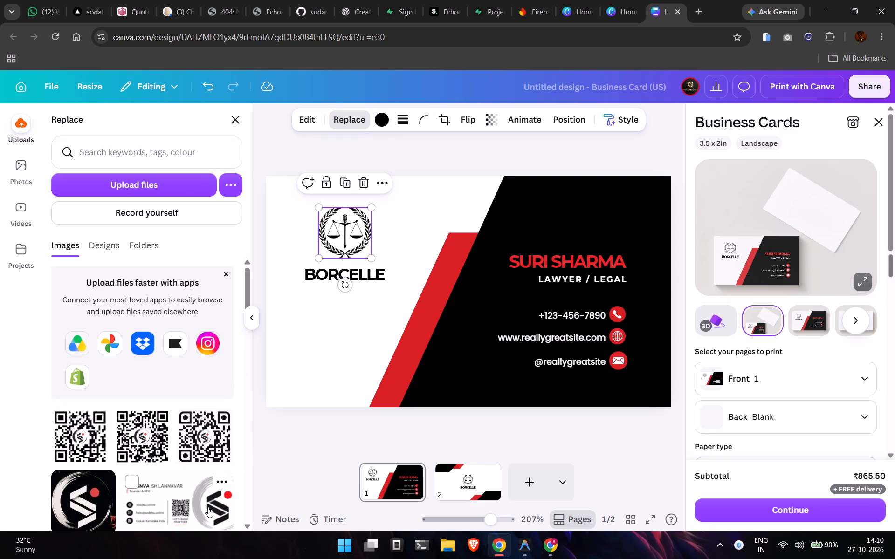
scroll(208, 507, down, 1)
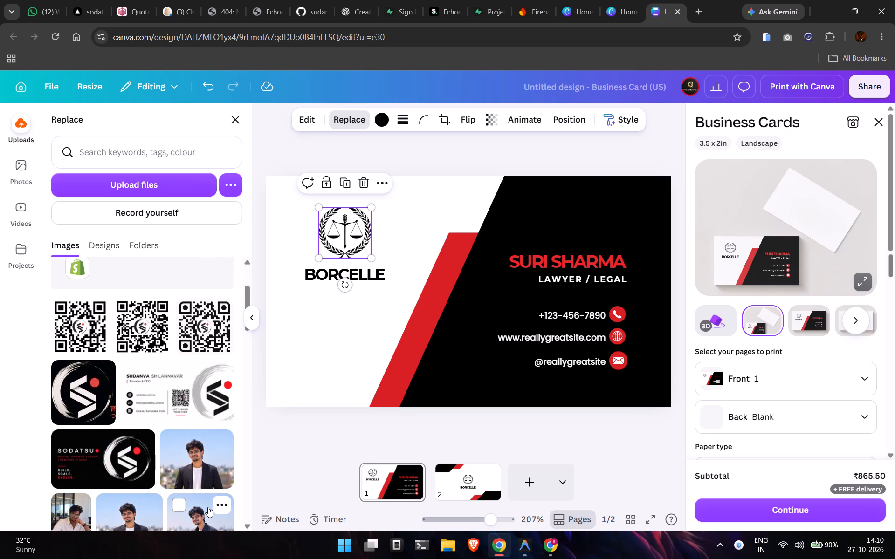
click(83, 399)
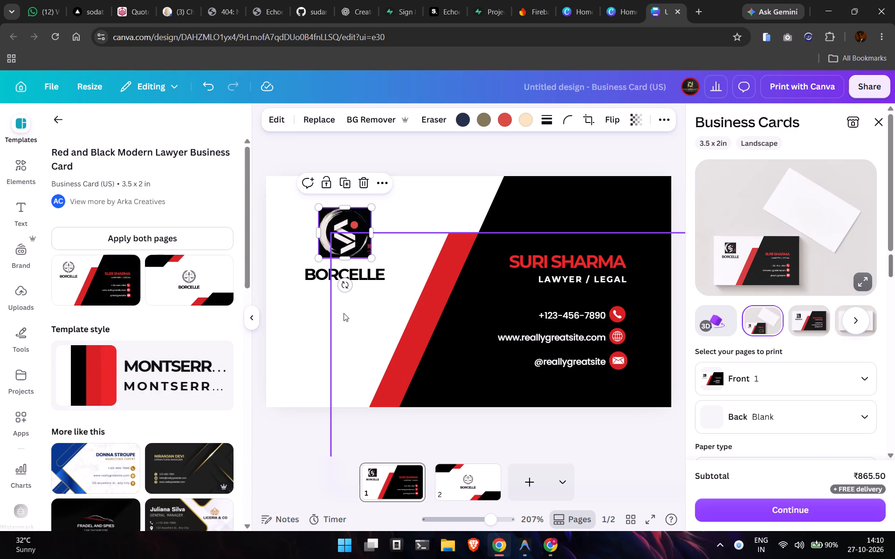
Remove the background from the new logo image on the front page.
click(373, 121)
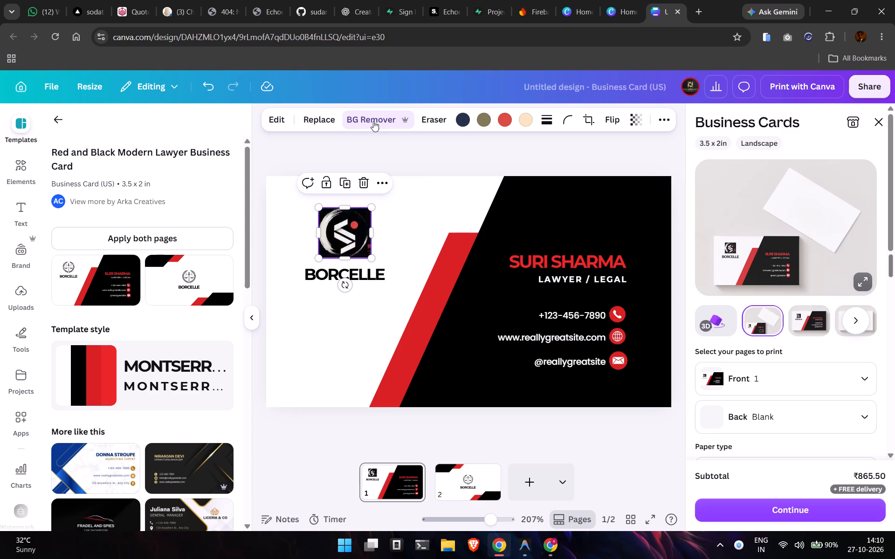
Change the logo image's dark navy colour to black (#000000).
click(467, 124)
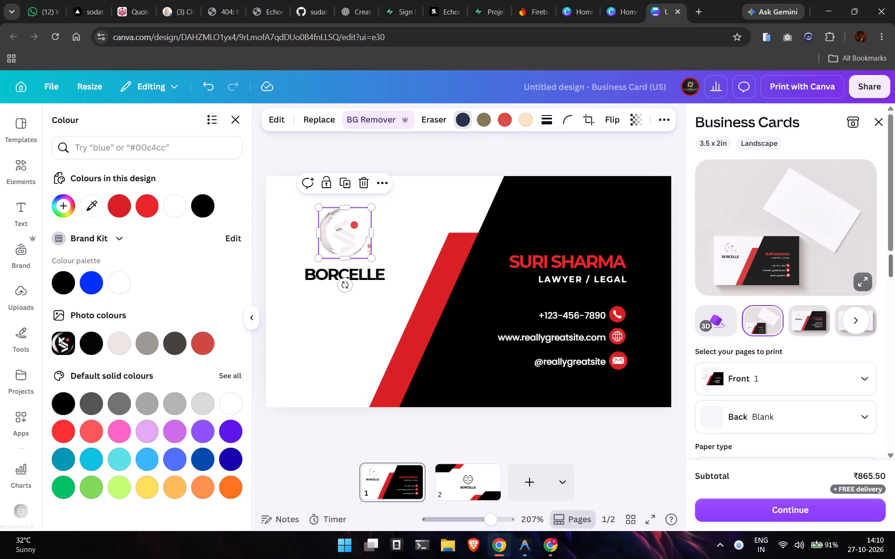
click(61, 279)
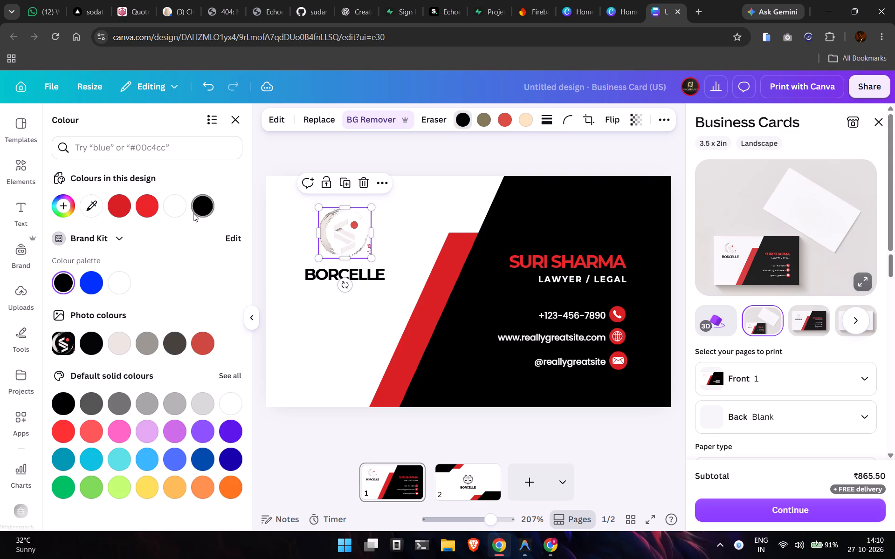
click(203, 212)
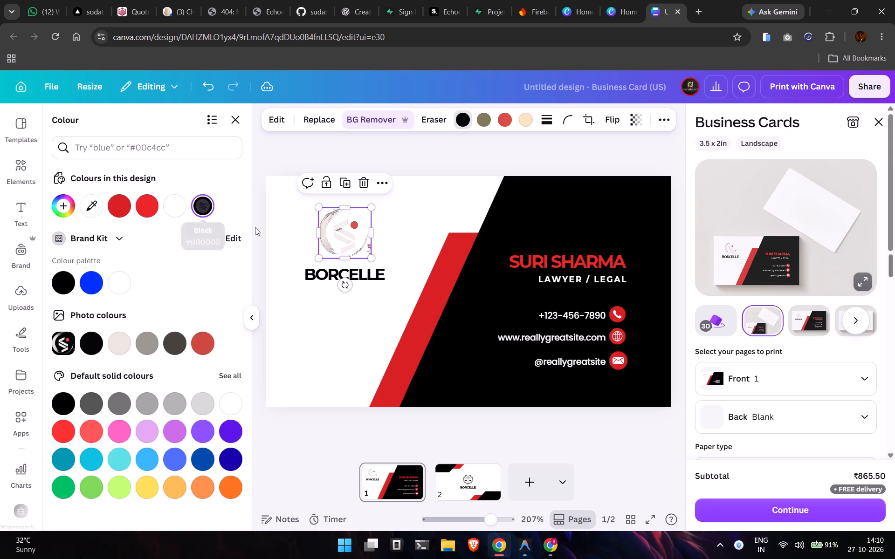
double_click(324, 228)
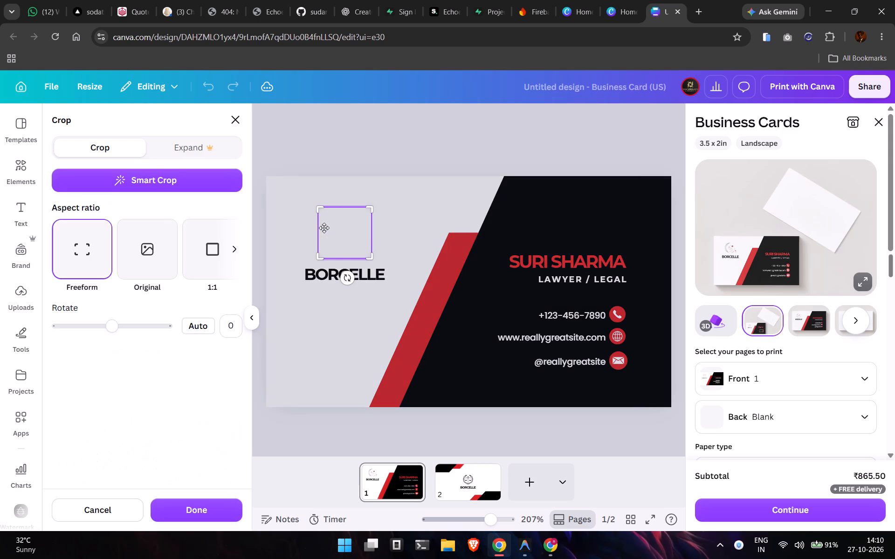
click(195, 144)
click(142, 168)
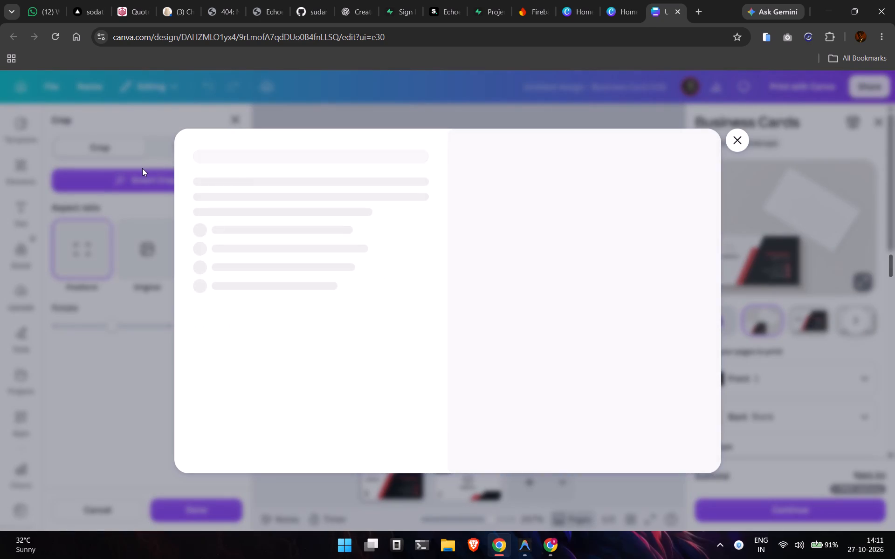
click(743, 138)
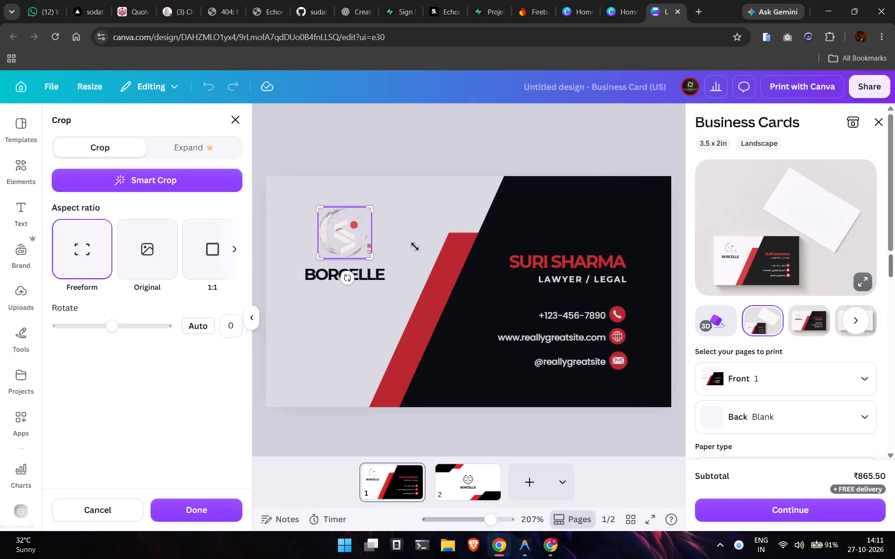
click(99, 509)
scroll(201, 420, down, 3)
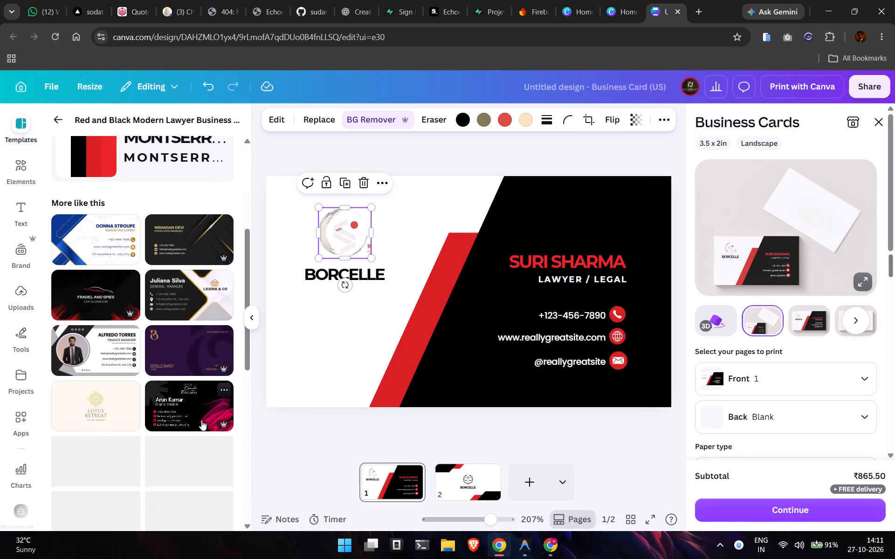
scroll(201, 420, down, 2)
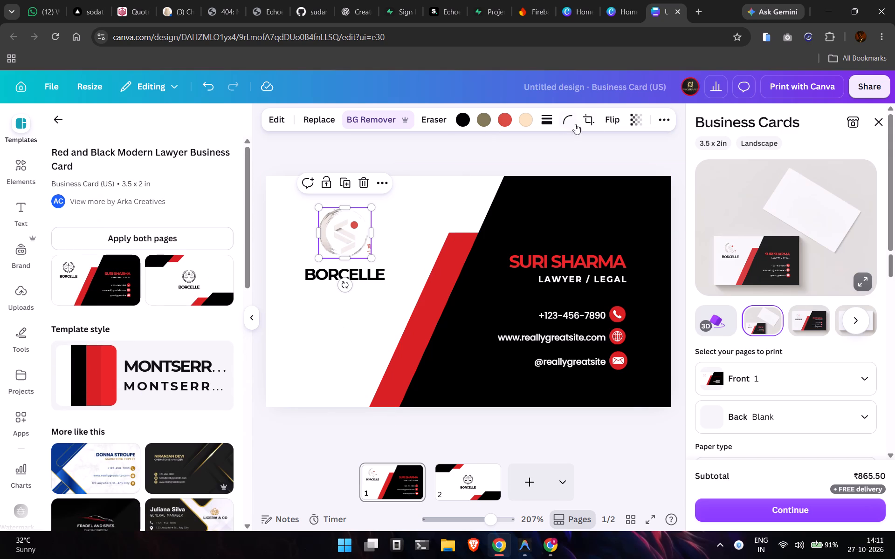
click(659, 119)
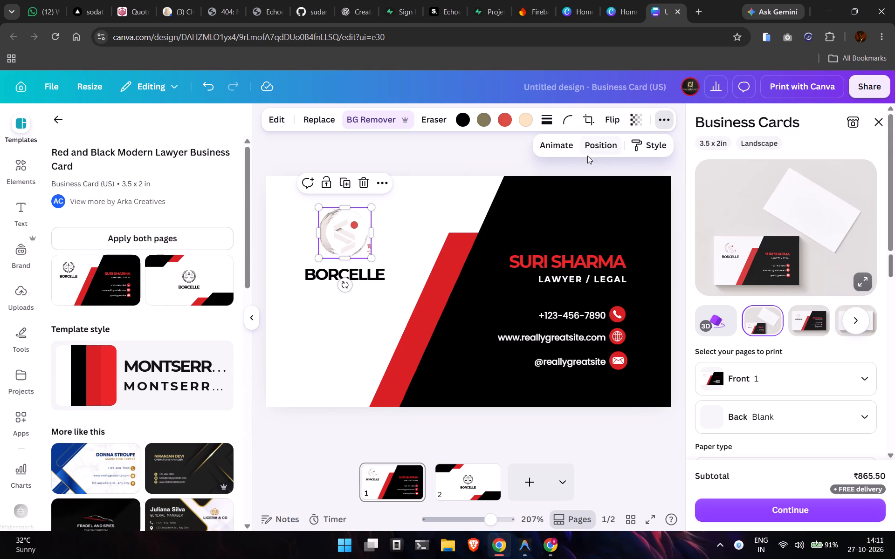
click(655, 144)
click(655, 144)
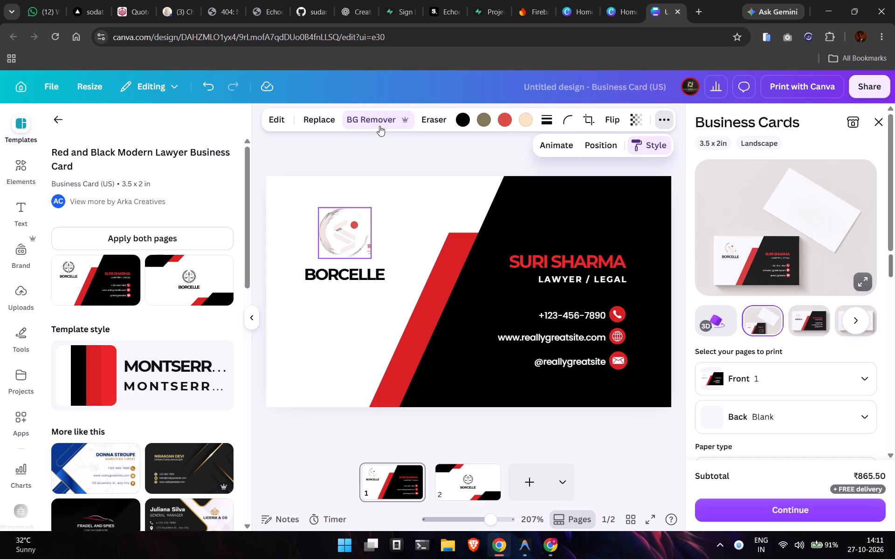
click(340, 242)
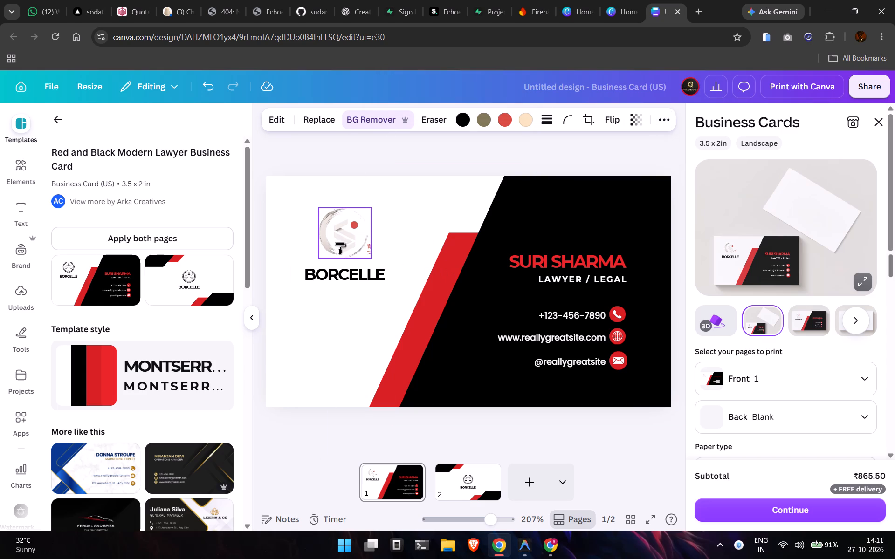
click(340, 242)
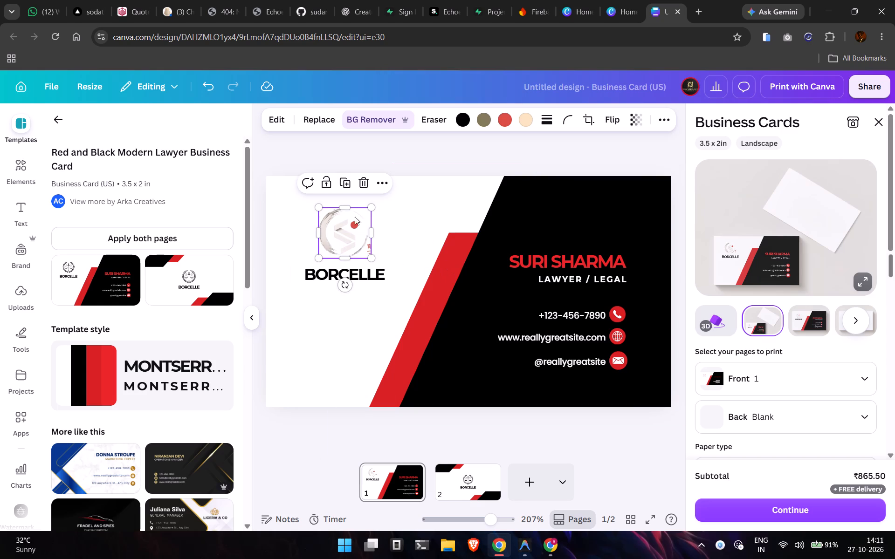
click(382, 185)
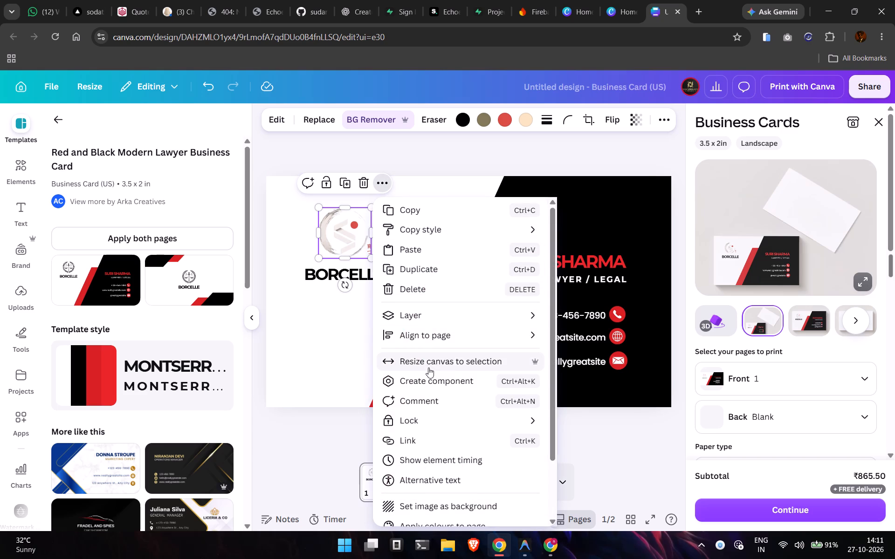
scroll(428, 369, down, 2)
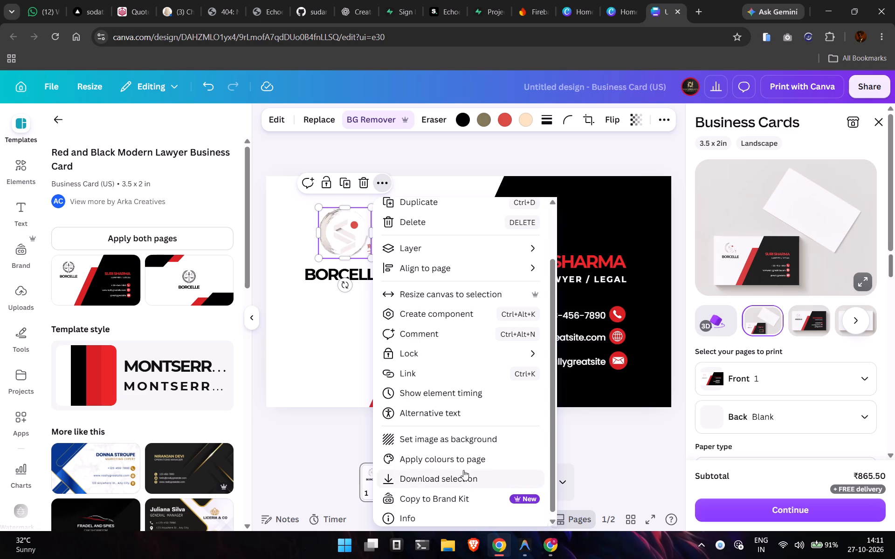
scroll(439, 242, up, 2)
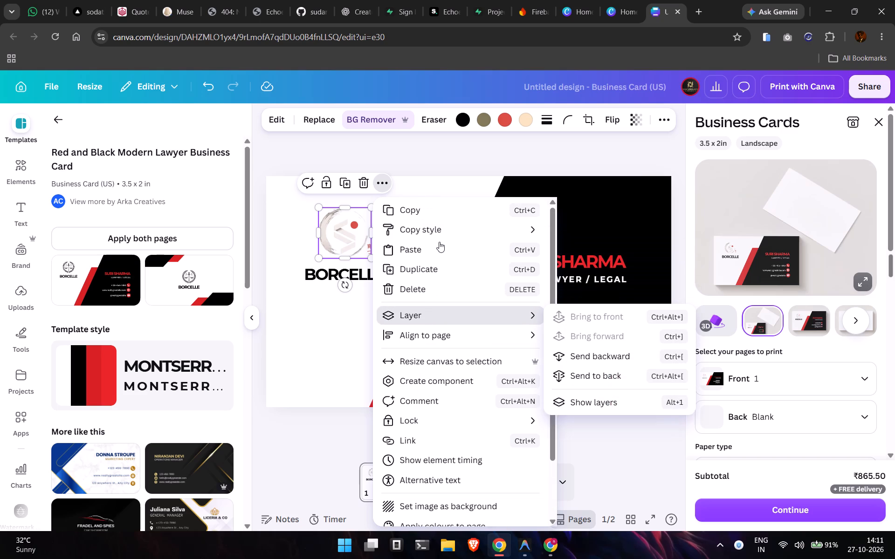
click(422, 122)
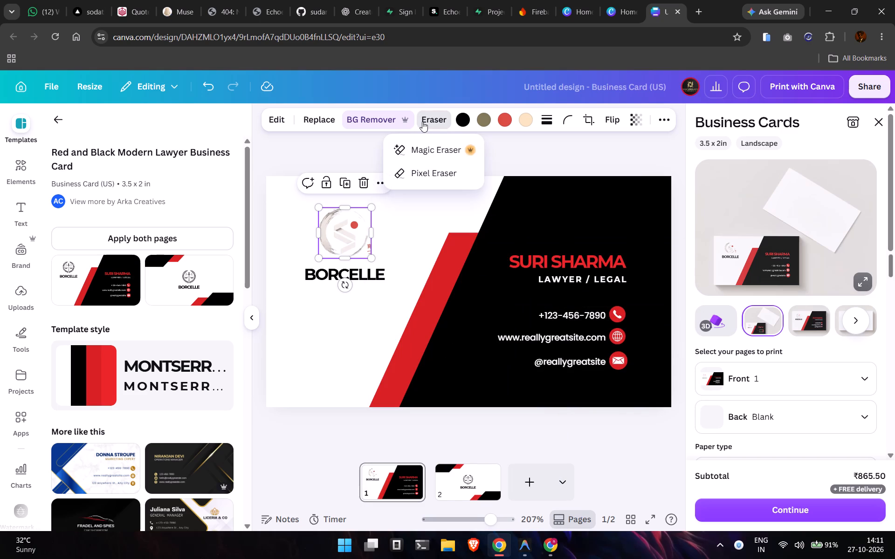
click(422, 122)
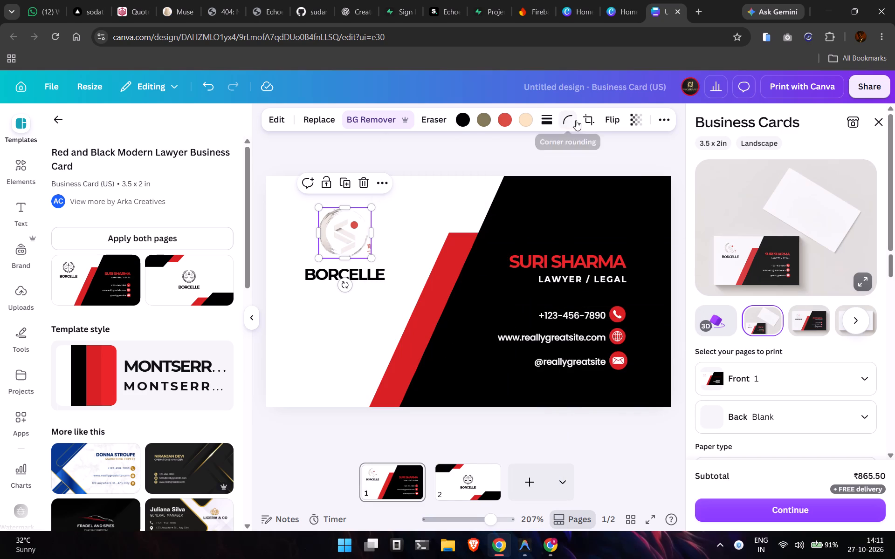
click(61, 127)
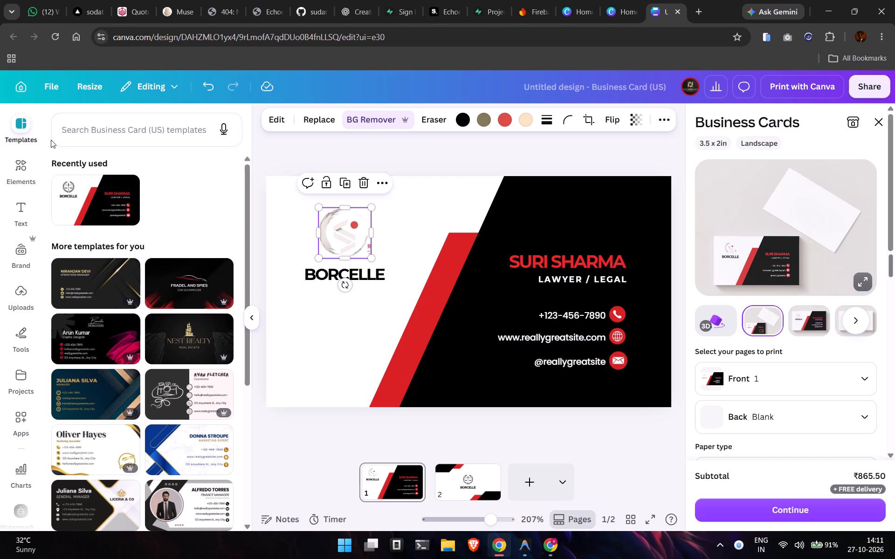
Open the logo image on the card's front for cropping.
double_click(343, 247)
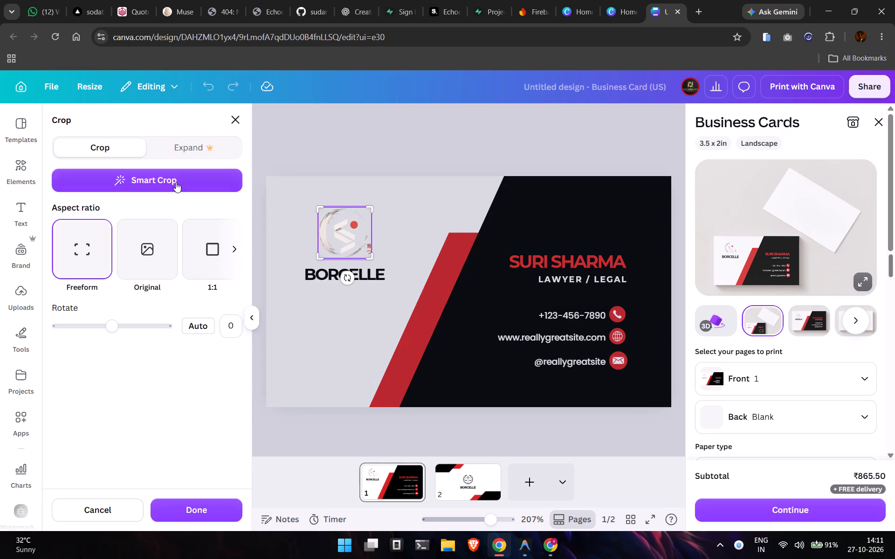
click(313, 238)
Examine the paper type and paper finish options for printing the business card.
scroll(741, 392, down, 3)
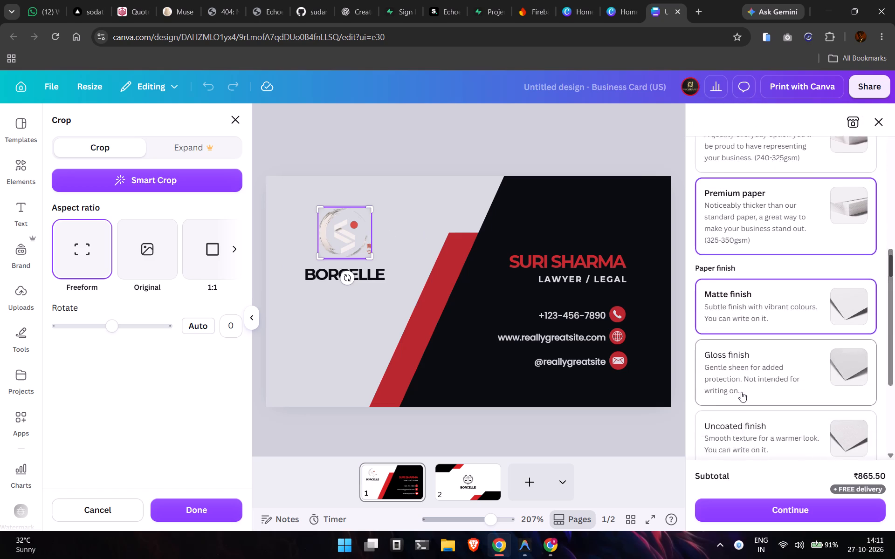
scroll(741, 392, right, 1)
scroll(741, 392, up, 2)
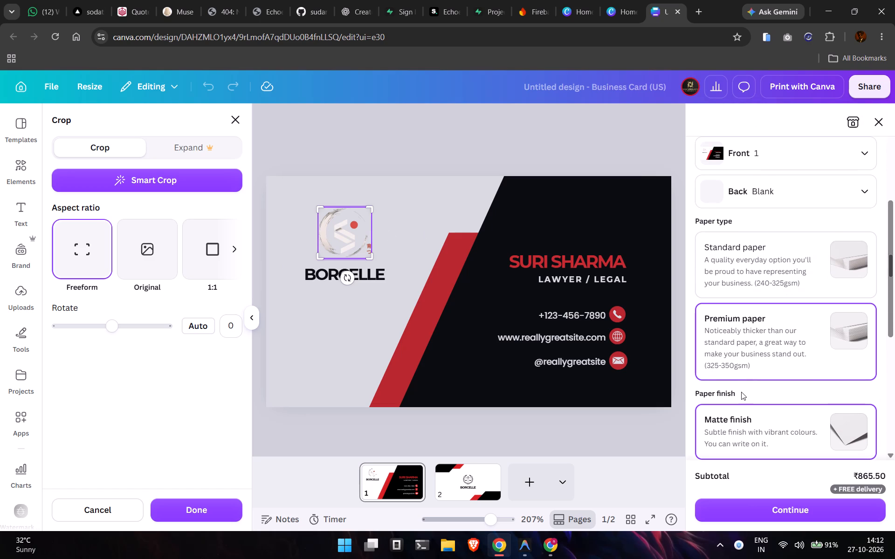
scroll(741, 392, down, 6)
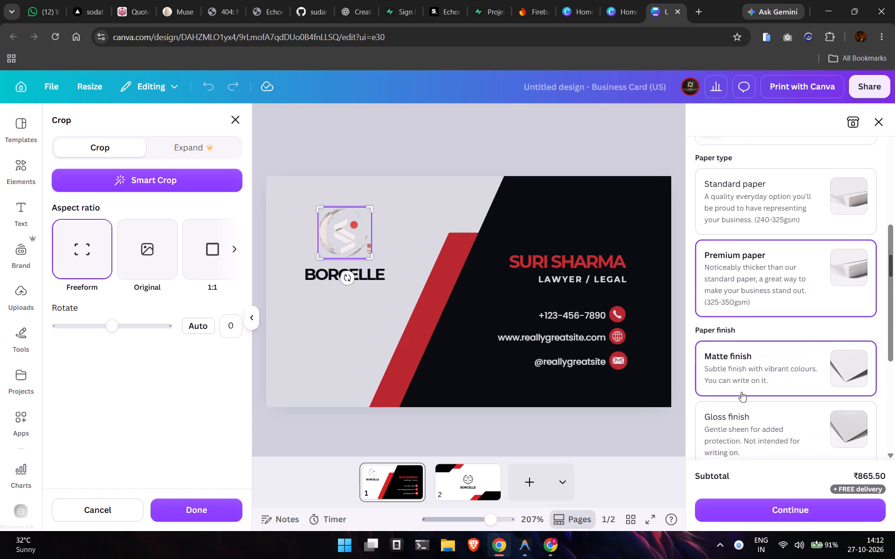
Examine the paper finish options, the card quantity choices and the mockup preview, and close the print options.
scroll(741, 392, down, 1)
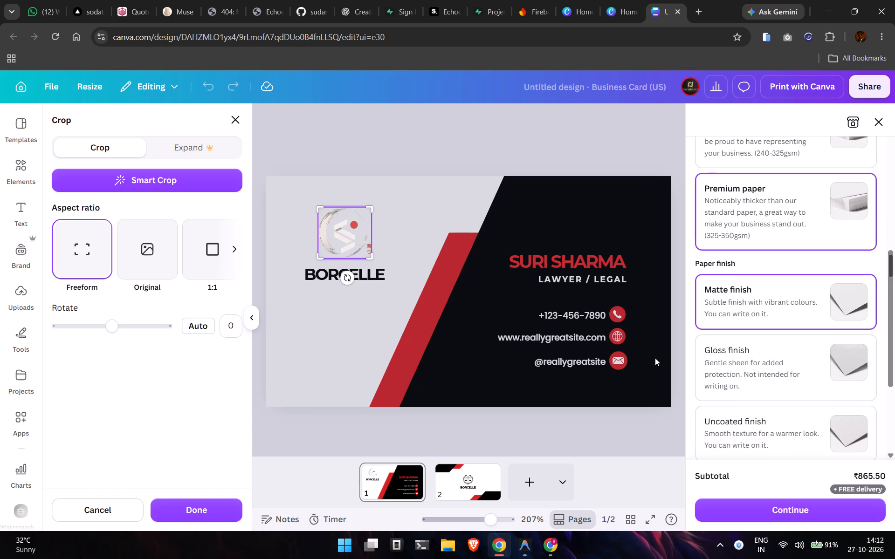
scroll(779, 387, down, 1)
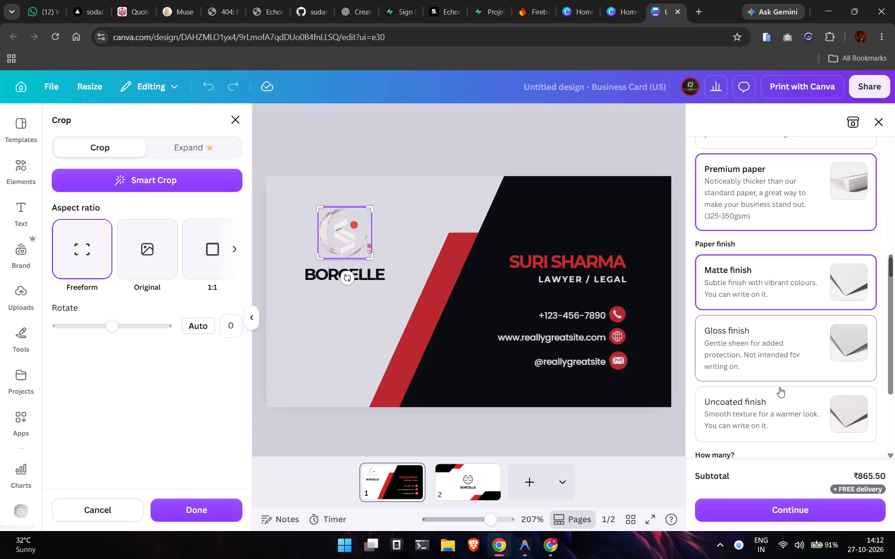
scroll(779, 387, down, 3)
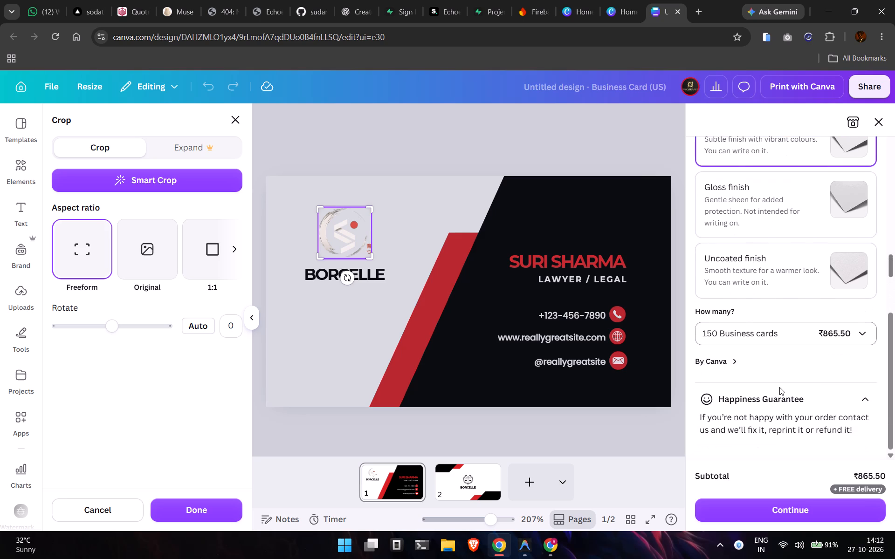
scroll(779, 387, down, 1)
click(769, 331)
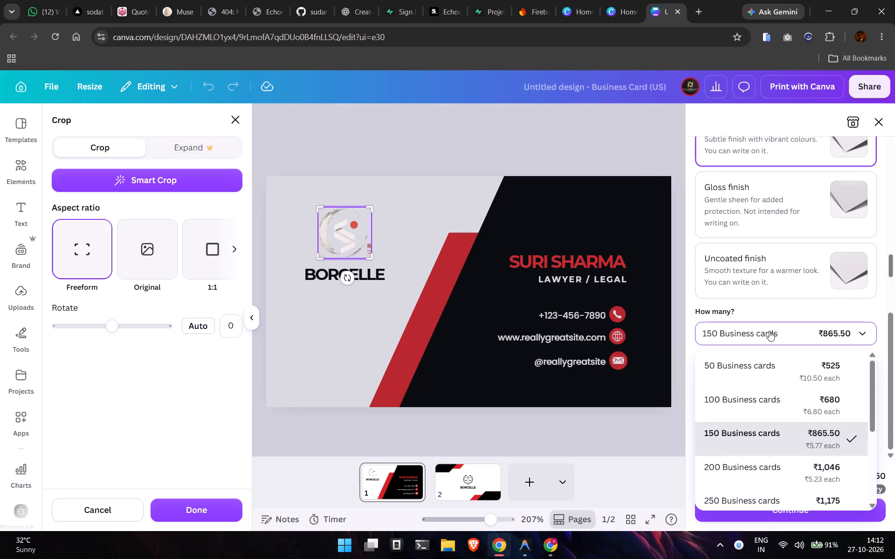
scroll(783, 475, up, 1)
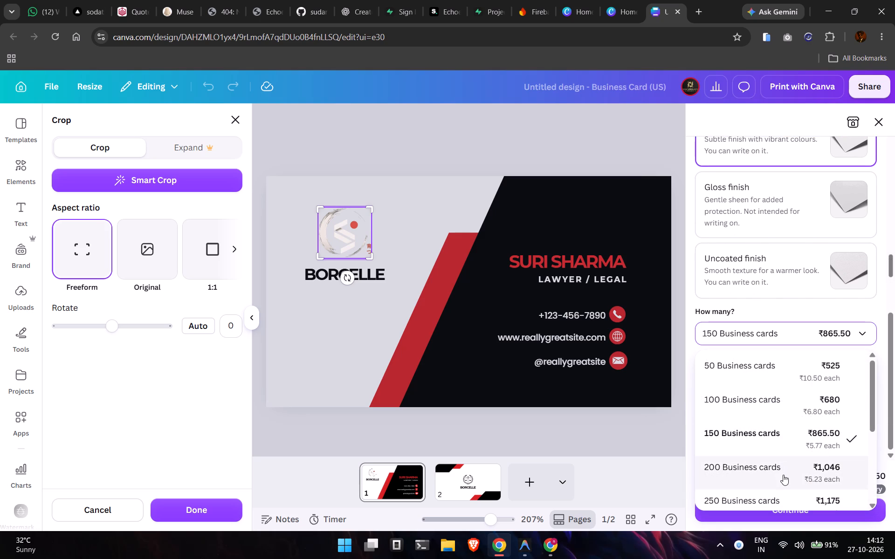
scroll(783, 475, up, 1)
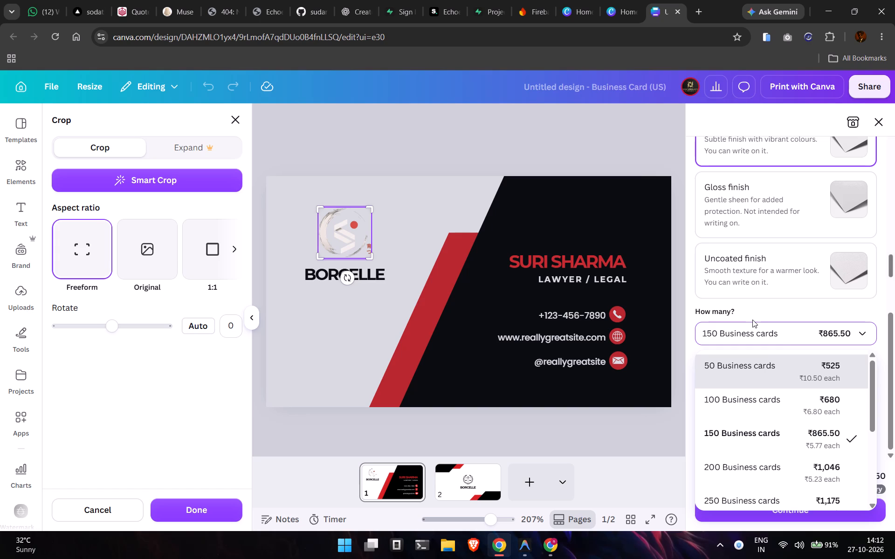
click(757, 303)
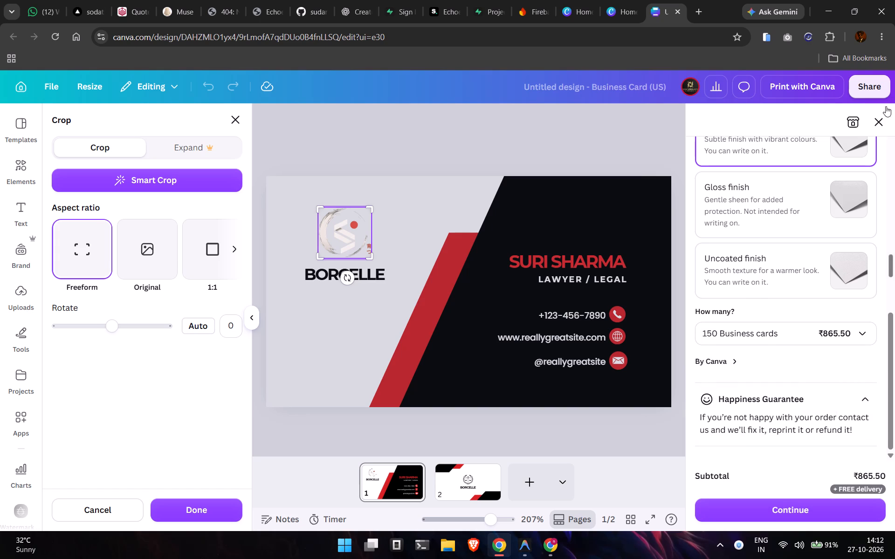
scroll(799, 318, up, 2)
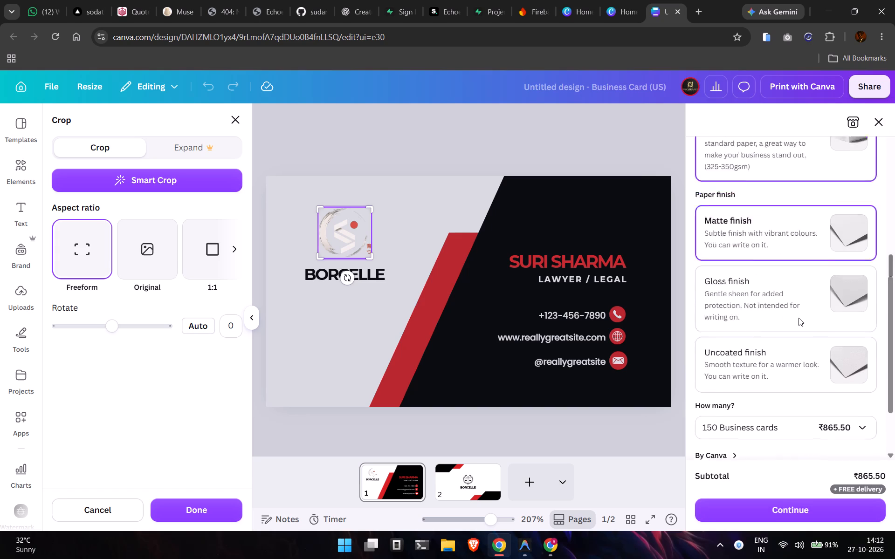
scroll(799, 318, up, 3)
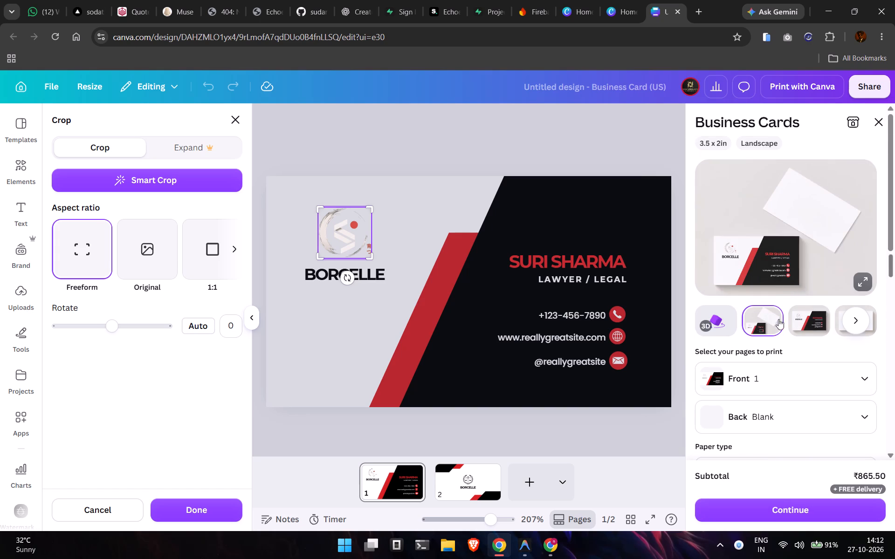
scroll(806, 326, left, 1)
scroll(806, 326, right, 2)
click(874, 130)
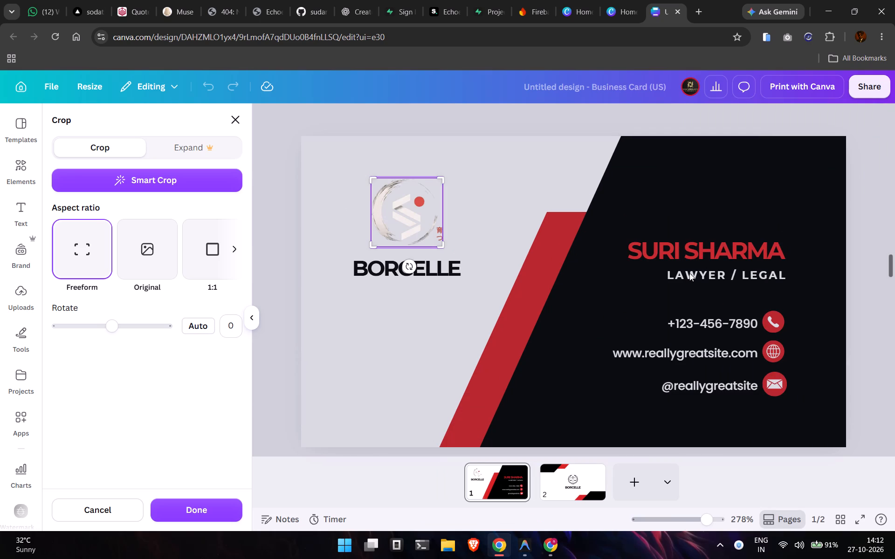
Exit cropping of the logo image on the card's front without changing the crop.
click(238, 112)
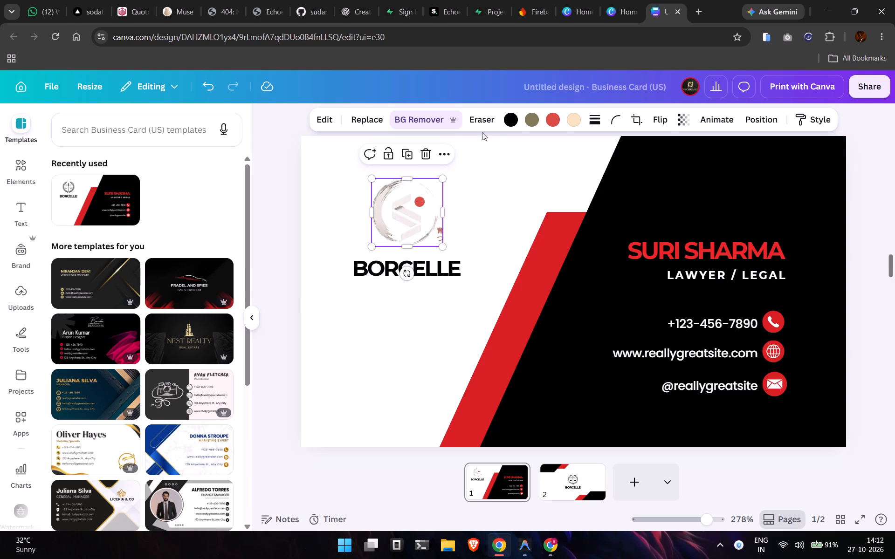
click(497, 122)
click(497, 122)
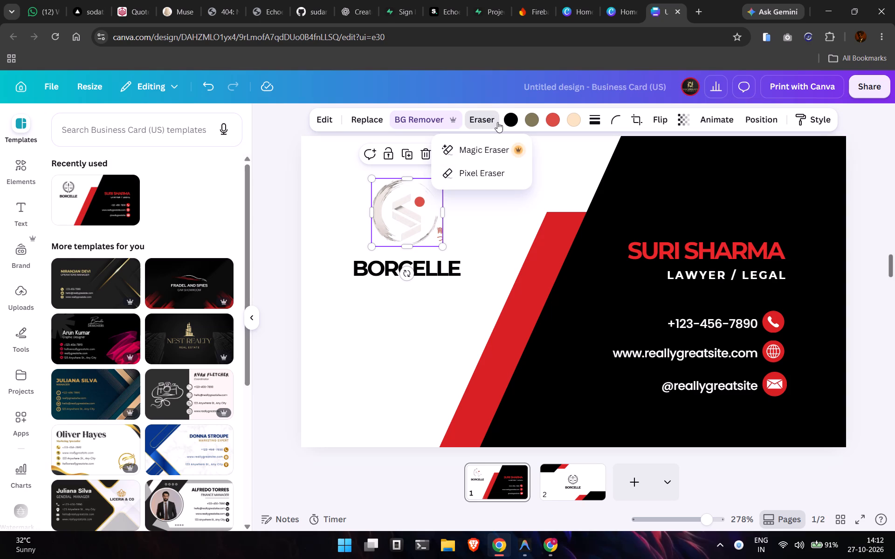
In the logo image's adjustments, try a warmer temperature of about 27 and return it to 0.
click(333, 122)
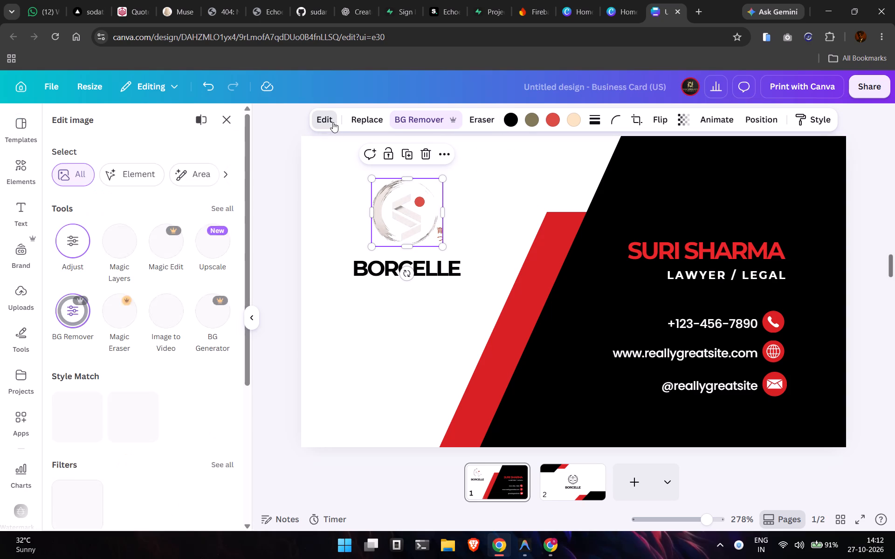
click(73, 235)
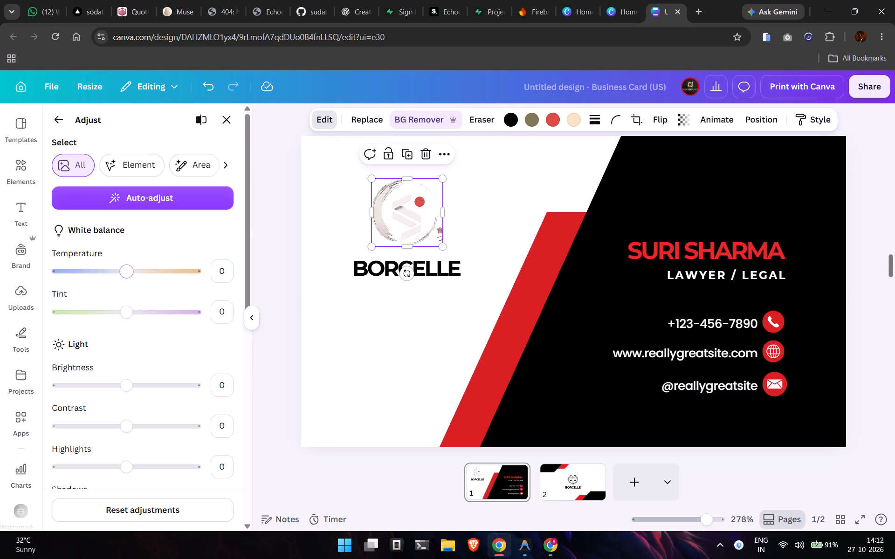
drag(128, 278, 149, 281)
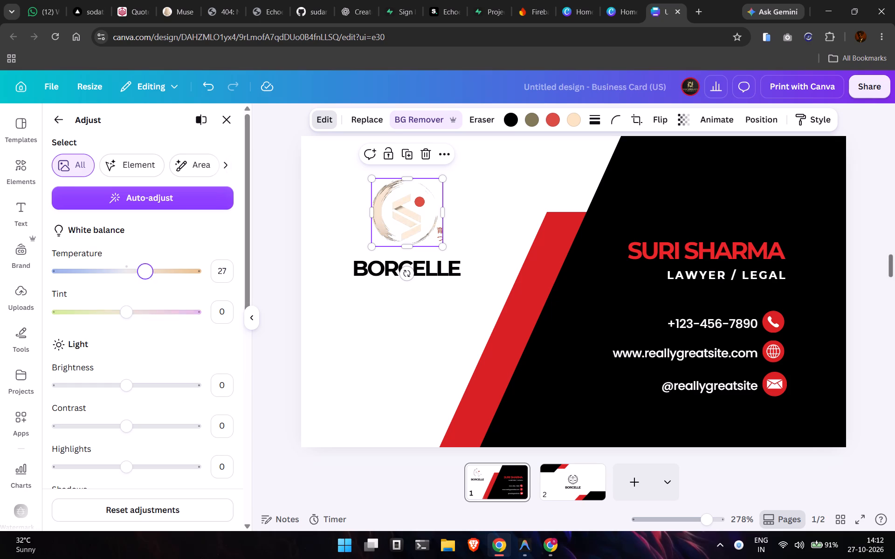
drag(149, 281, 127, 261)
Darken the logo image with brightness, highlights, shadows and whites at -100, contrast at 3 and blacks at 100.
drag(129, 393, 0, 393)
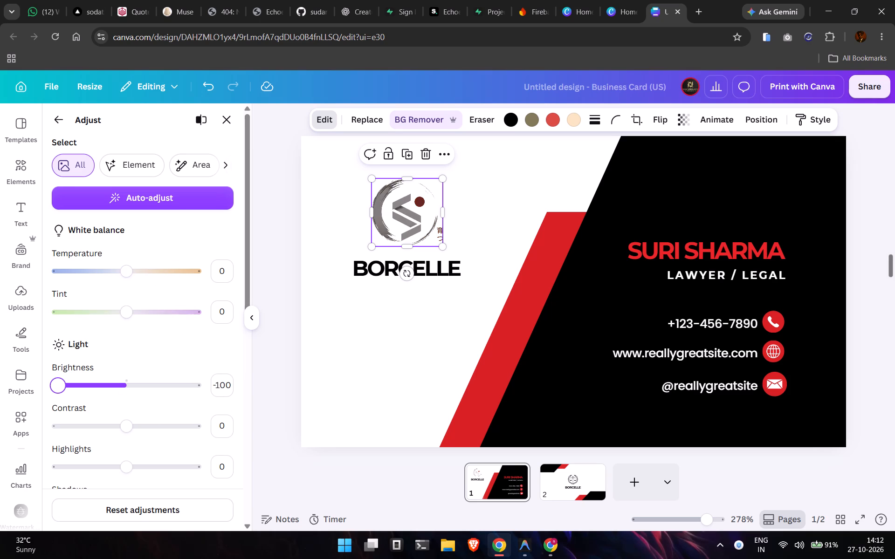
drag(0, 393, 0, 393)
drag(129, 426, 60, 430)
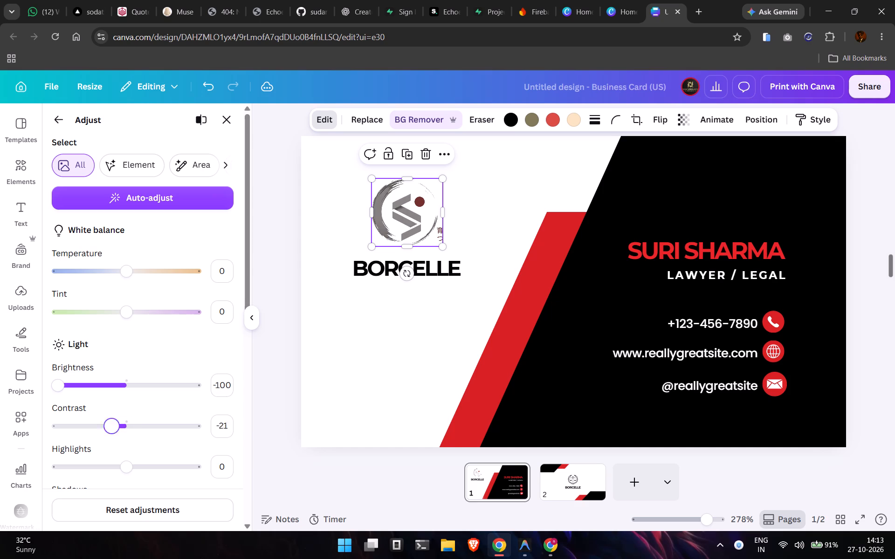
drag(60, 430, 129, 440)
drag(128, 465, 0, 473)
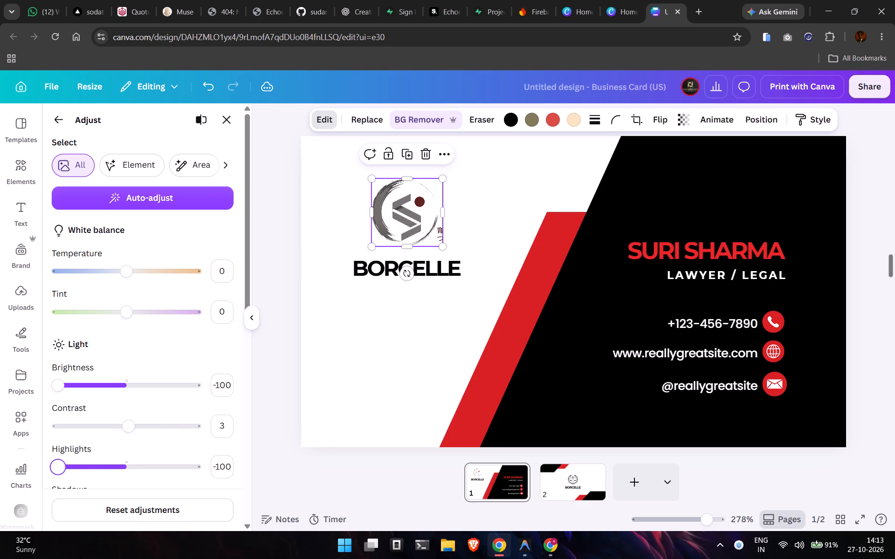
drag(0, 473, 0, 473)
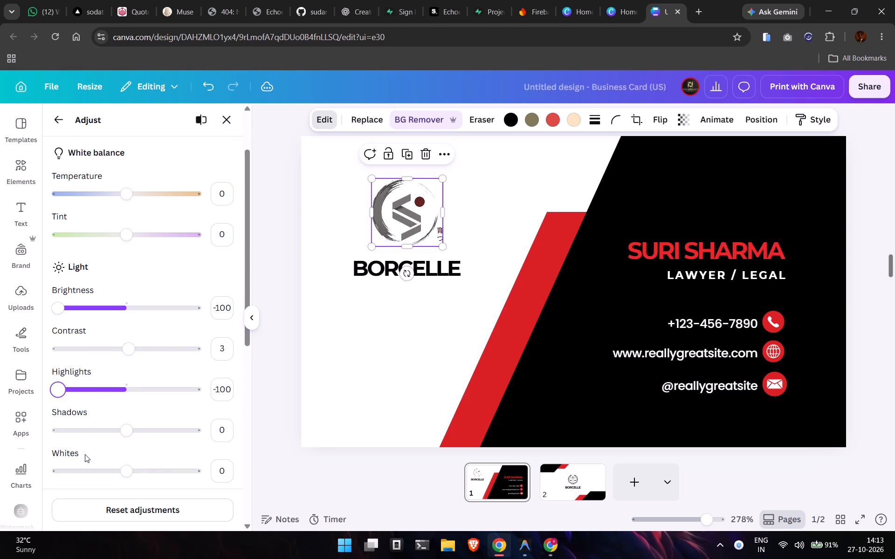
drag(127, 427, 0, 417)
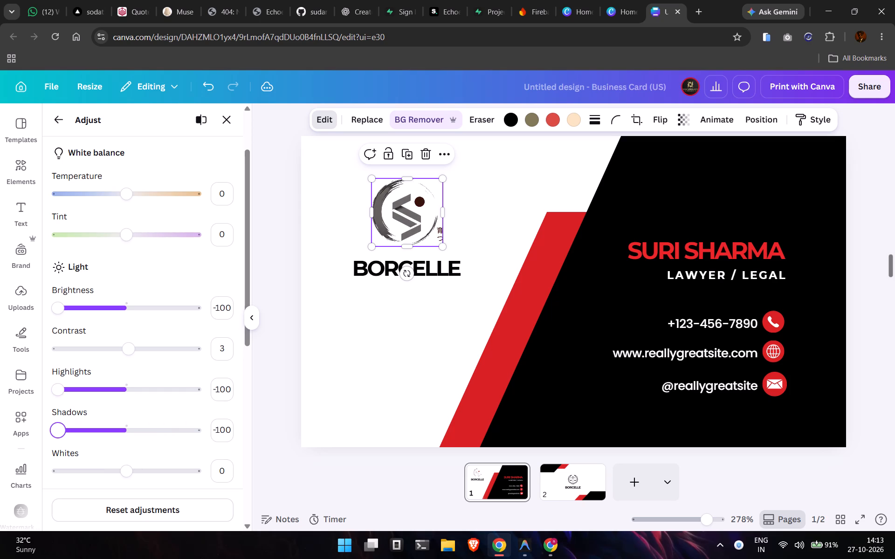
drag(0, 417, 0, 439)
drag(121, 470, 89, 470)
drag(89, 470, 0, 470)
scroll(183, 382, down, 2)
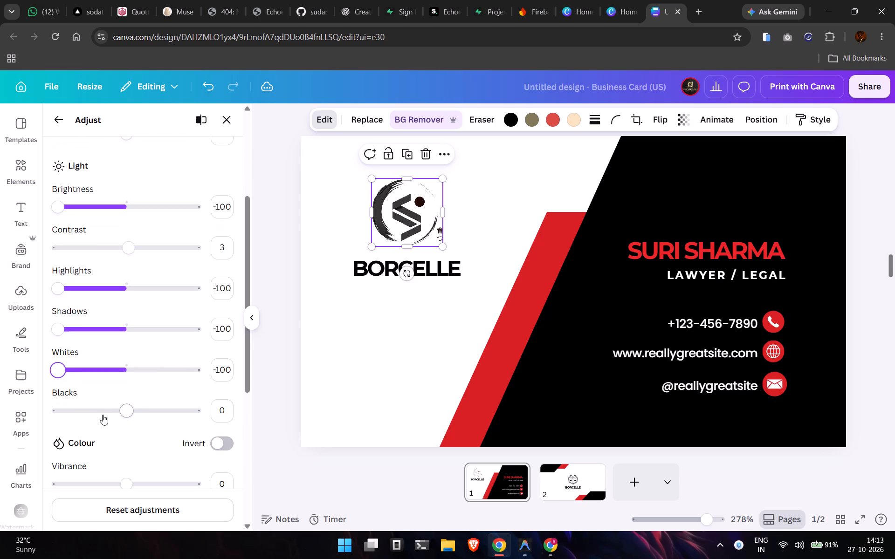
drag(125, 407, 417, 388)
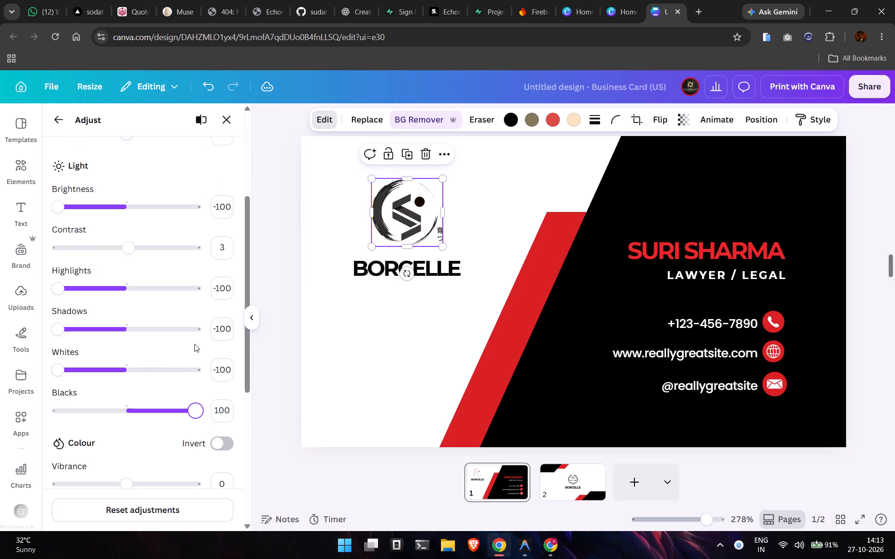
Reset all adjustments on the logo image, including its colour edit.
scroll(194, 345, down, 3)
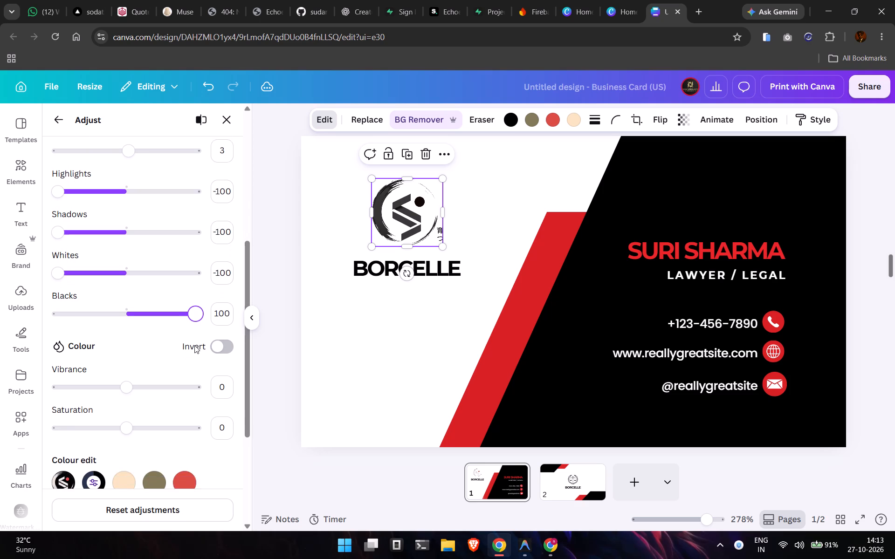
scroll(194, 345, down, 2)
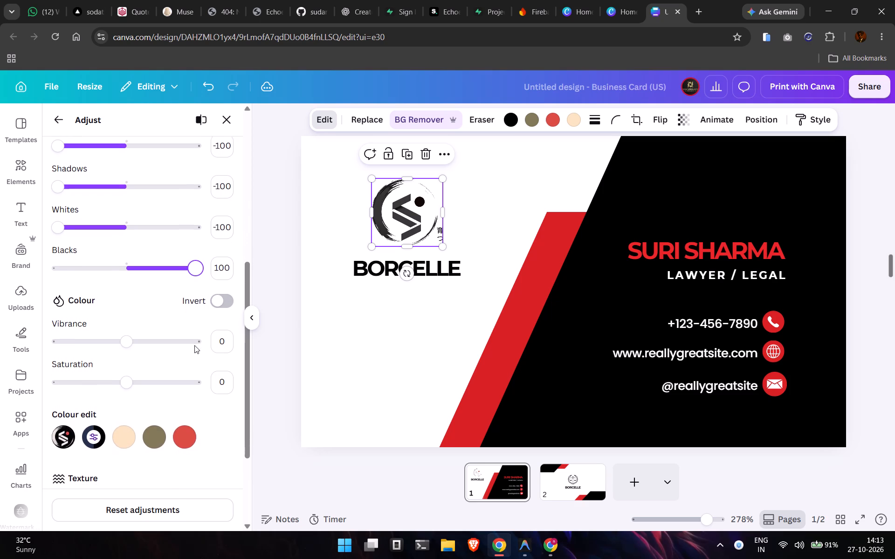
scroll(194, 345, down, 1)
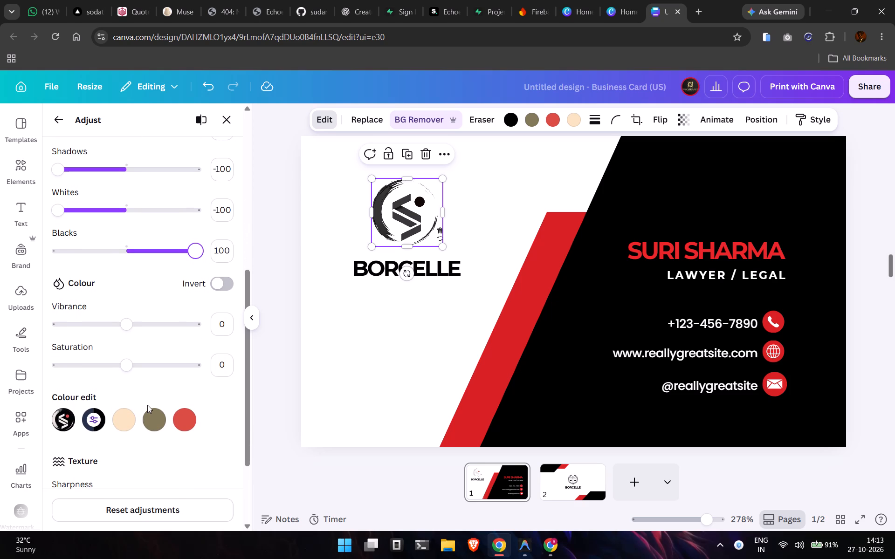
click(174, 503)
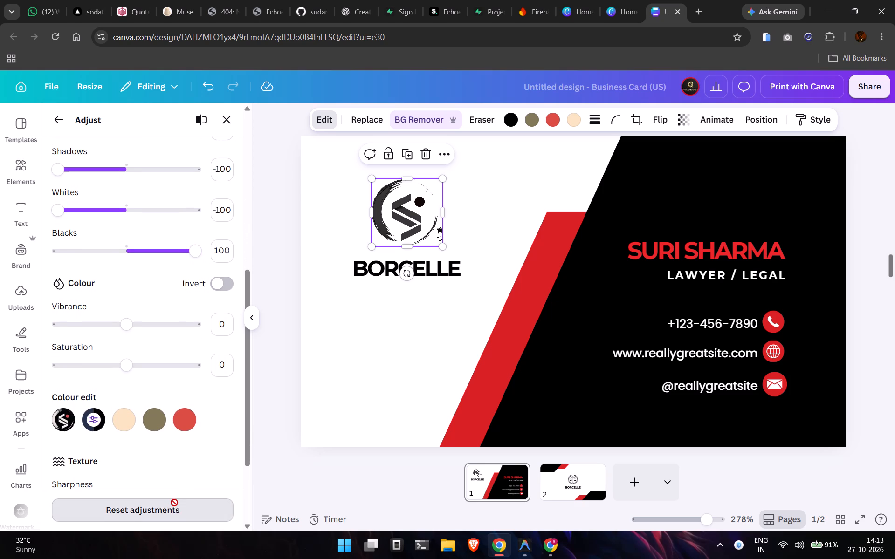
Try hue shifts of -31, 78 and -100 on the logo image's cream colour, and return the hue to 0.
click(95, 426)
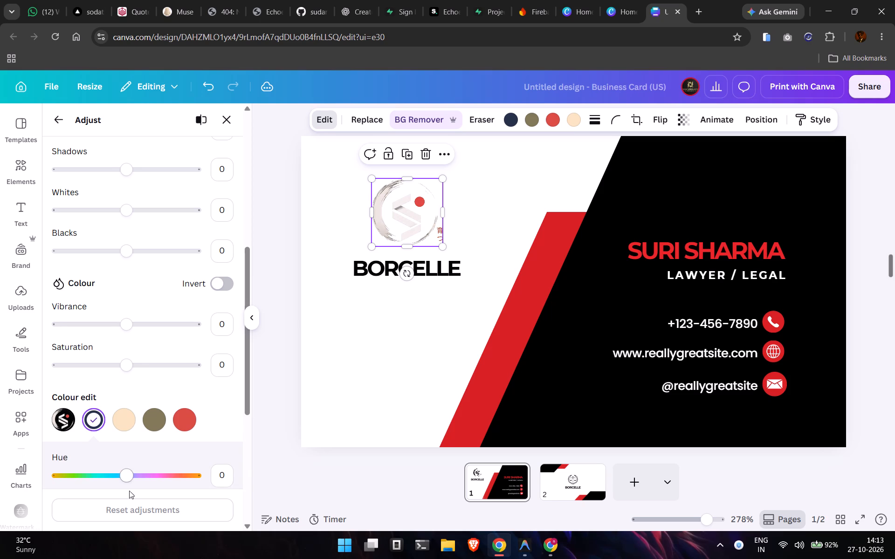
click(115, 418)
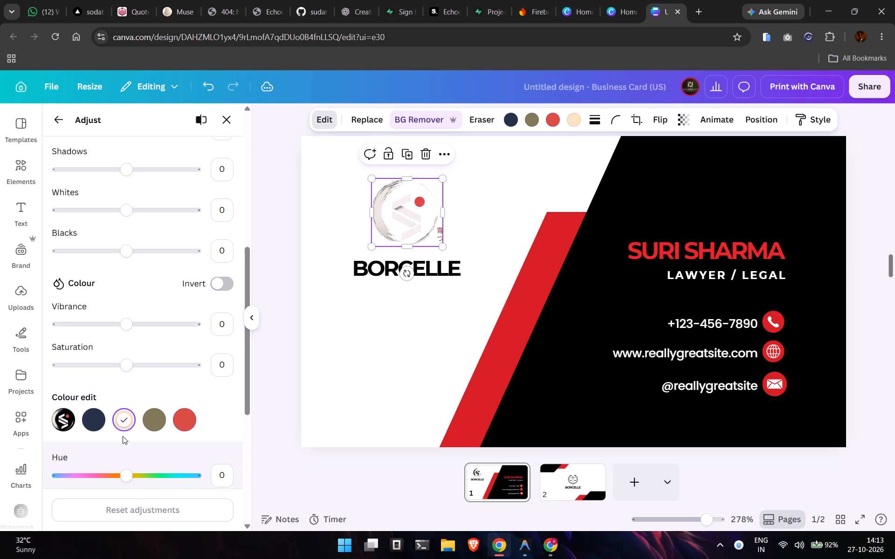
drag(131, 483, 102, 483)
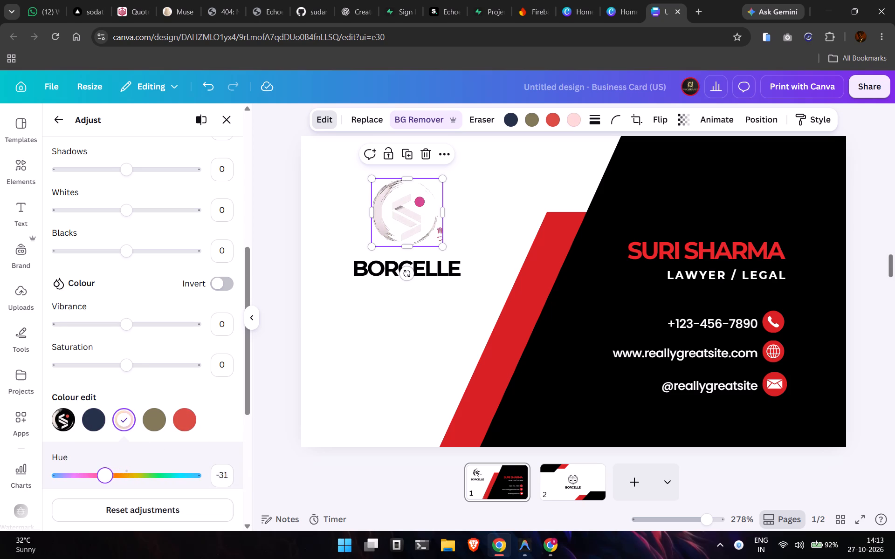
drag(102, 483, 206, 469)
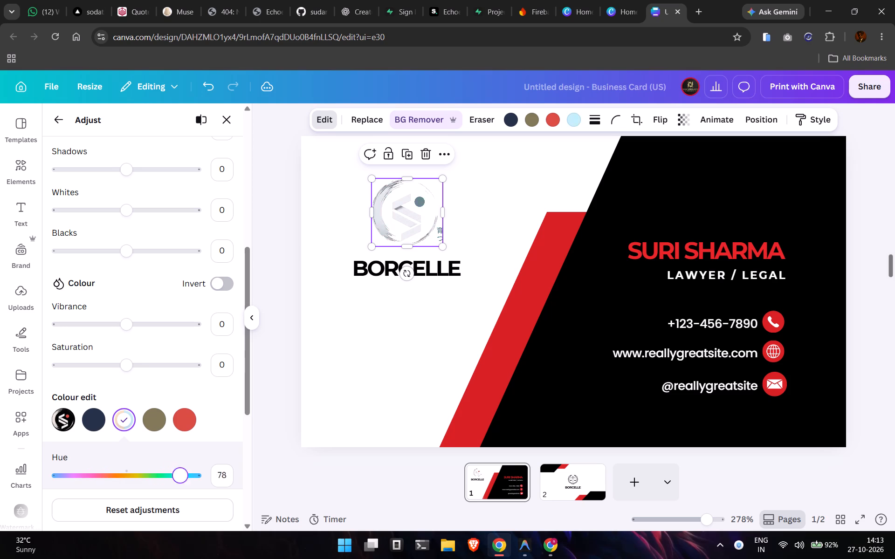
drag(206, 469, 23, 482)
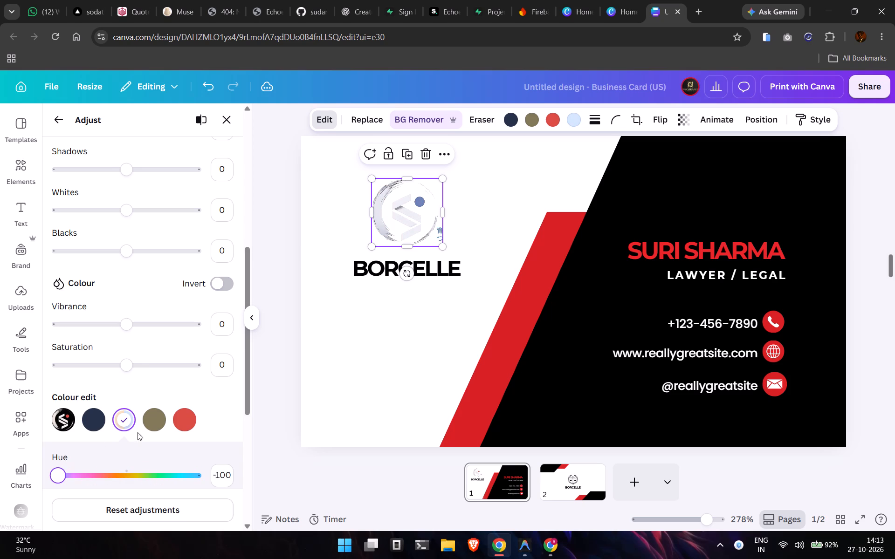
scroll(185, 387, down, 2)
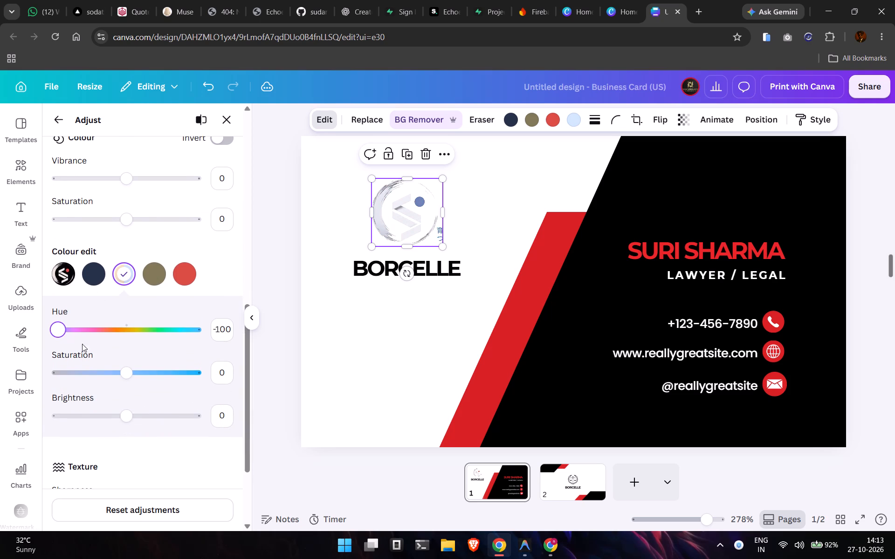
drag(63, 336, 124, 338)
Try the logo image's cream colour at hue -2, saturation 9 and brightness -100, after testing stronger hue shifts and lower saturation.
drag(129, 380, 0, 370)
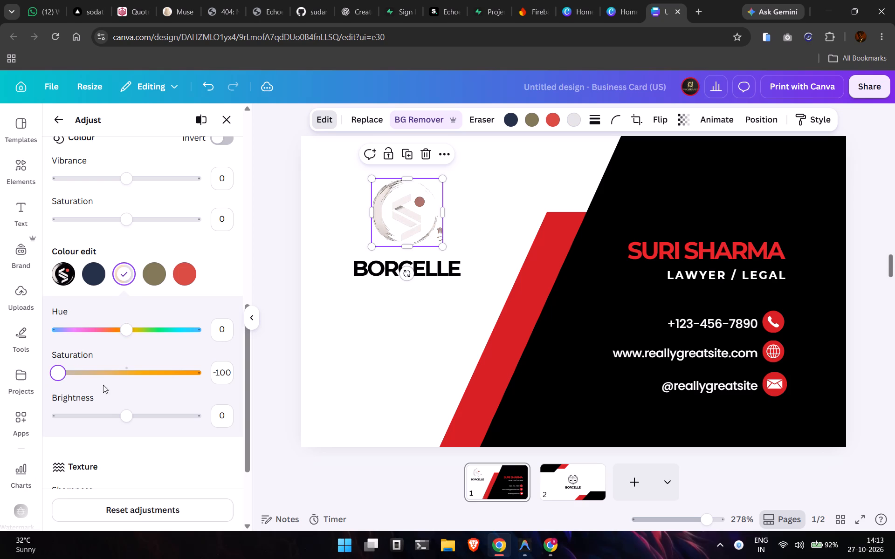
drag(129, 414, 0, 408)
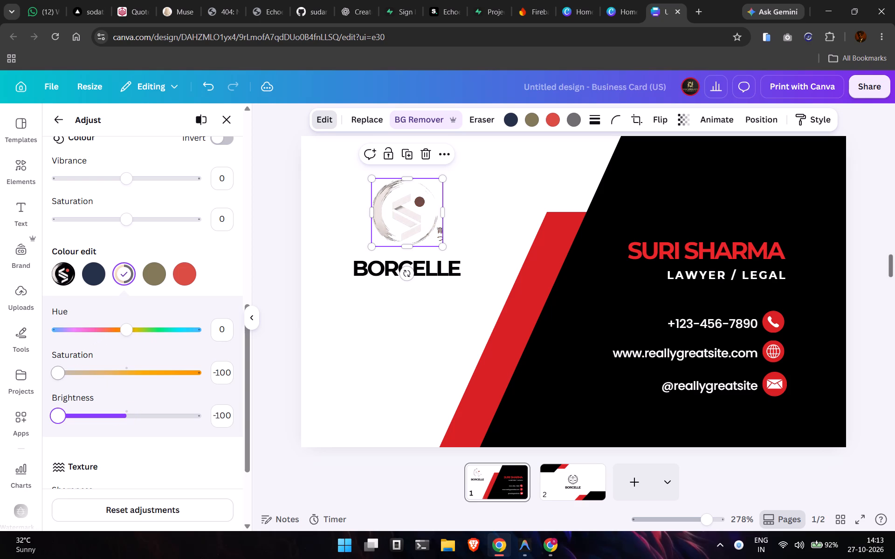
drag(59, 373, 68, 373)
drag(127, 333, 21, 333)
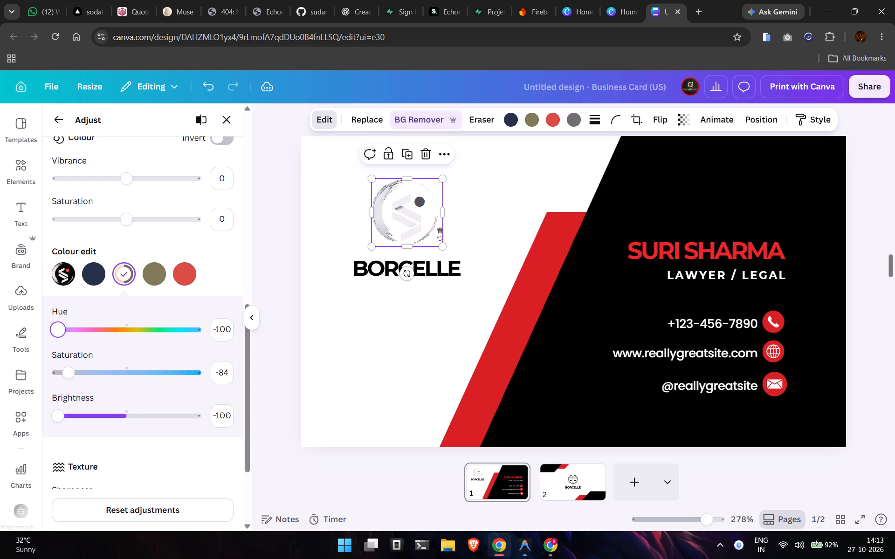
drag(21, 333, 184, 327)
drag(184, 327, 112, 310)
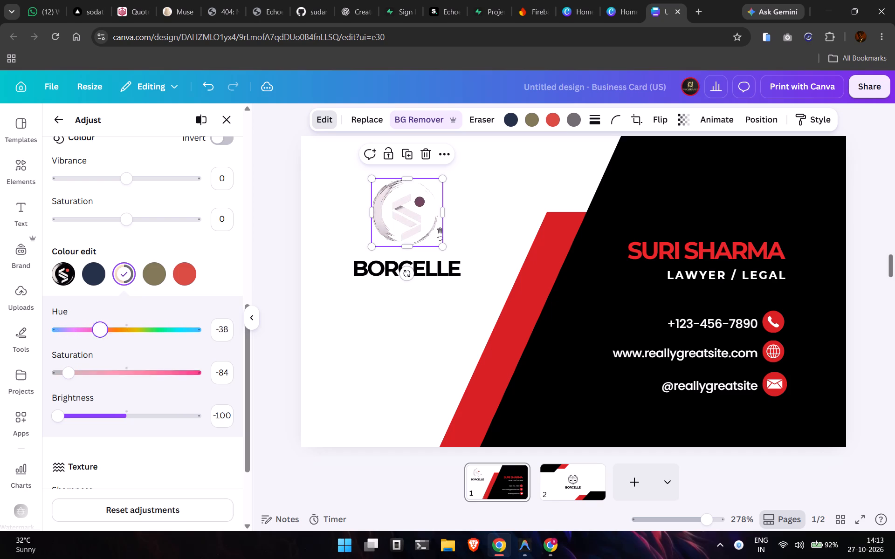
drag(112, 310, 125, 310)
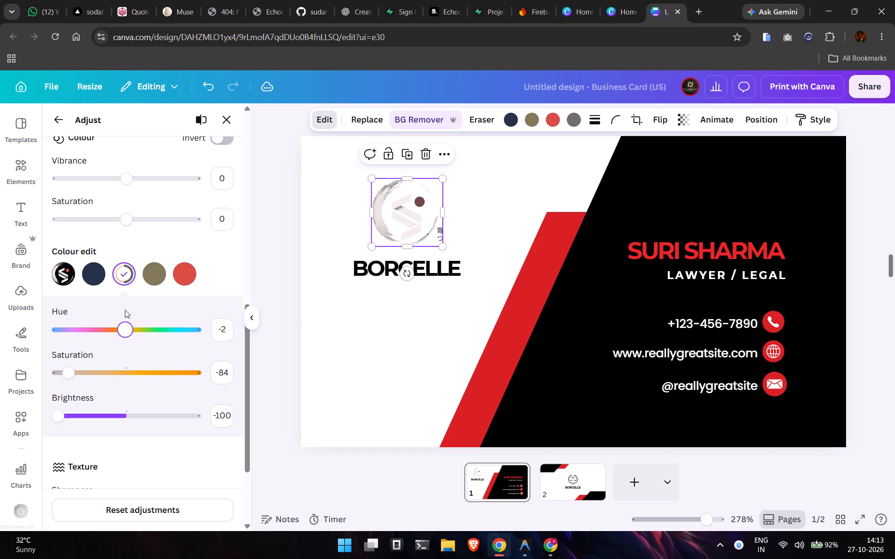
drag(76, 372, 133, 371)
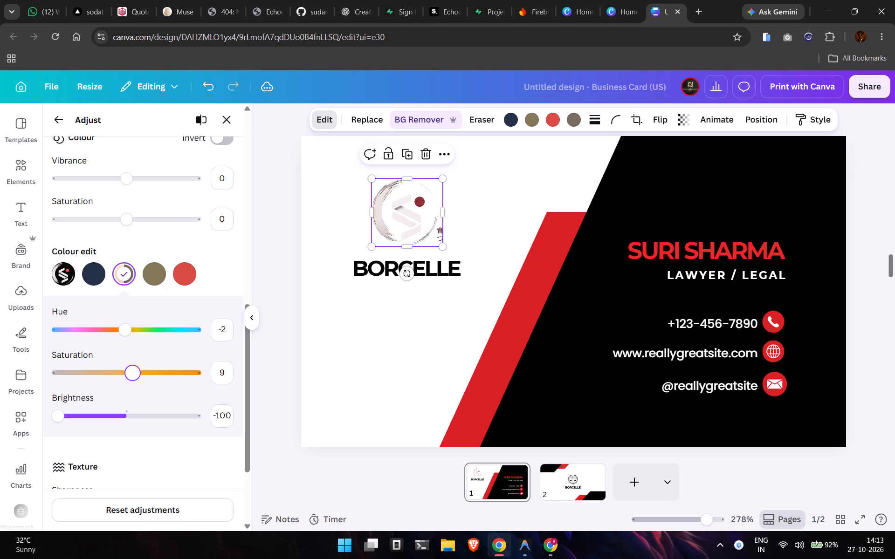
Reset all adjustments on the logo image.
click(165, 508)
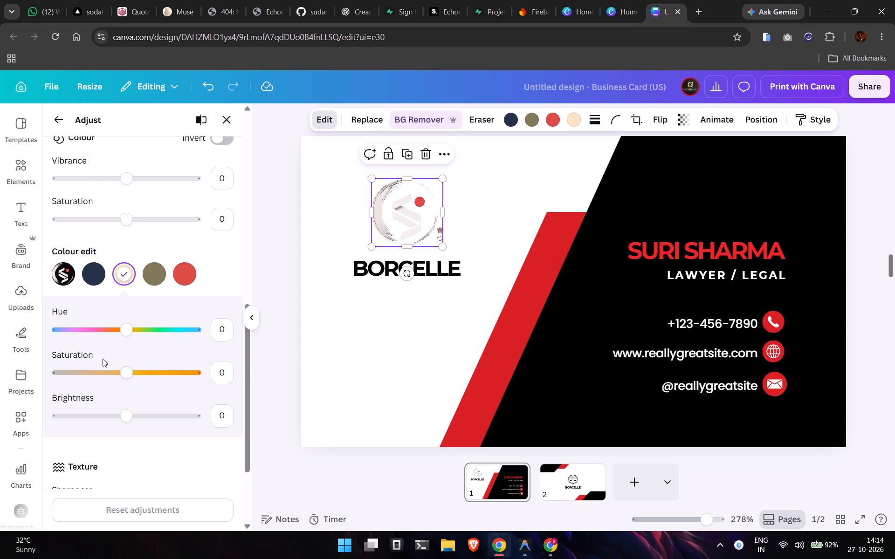
Test the brightness extremes of the logo image's navy colour in its colour edit and set it to 10.
click(91, 284)
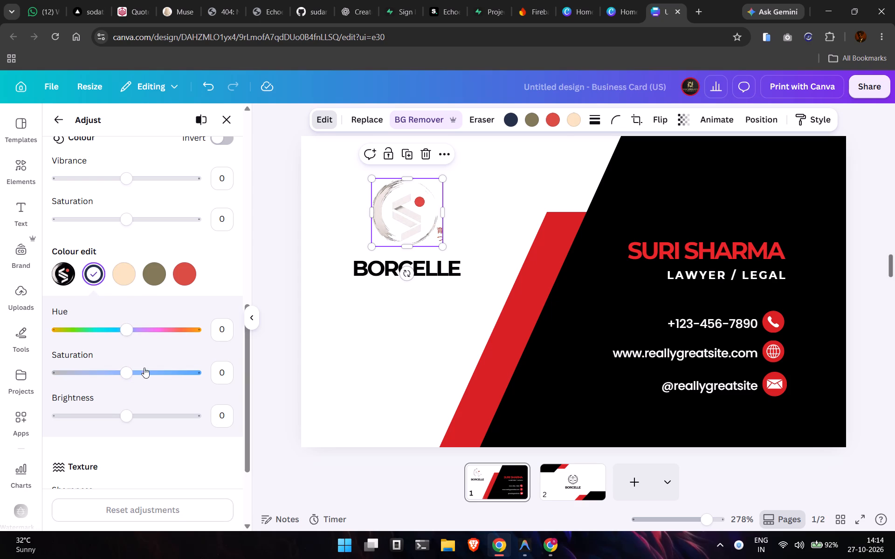
drag(128, 415, 241, 419)
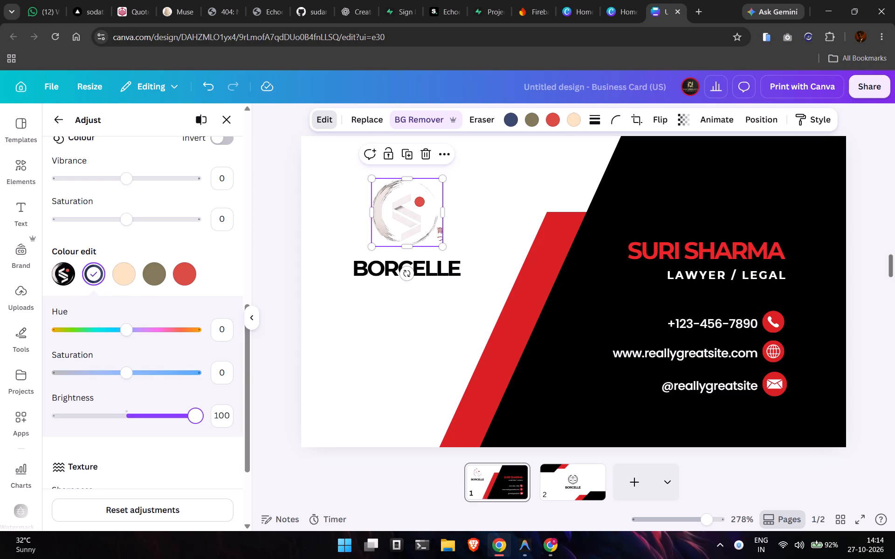
drag(241, 419, 281, 409)
drag(199, 420, 0, 400)
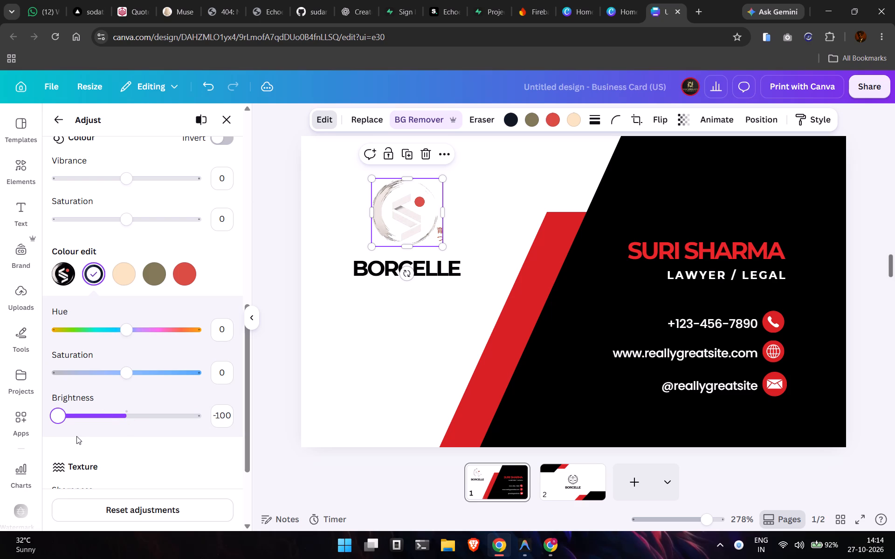
drag(61, 416, 145, 424)
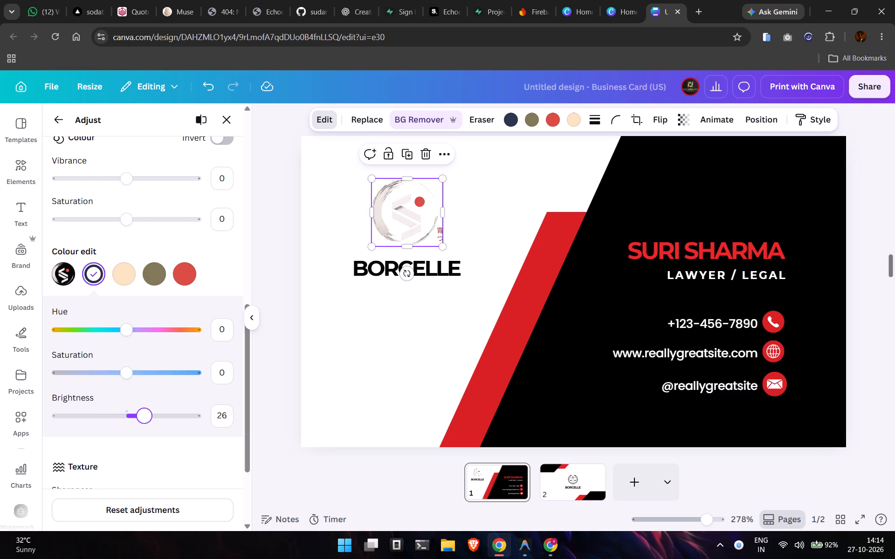
drag(145, 424, 134, 424)
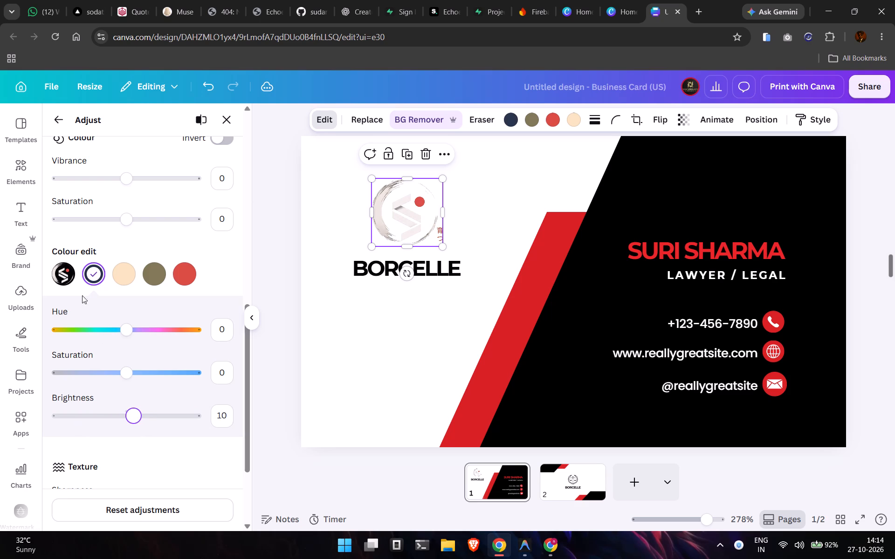
click(69, 275)
click(69, 275)
click(166, 278)
click(166, 278)
Raise the saturation of the logo image's red colour to 100, after trying it at -100.
click(198, 275)
click(191, 275)
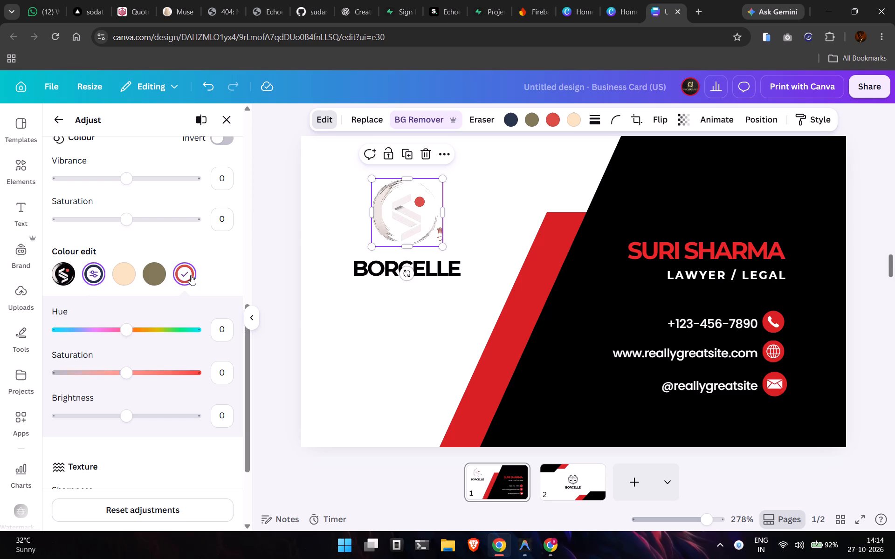
drag(129, 373, 11, 369)
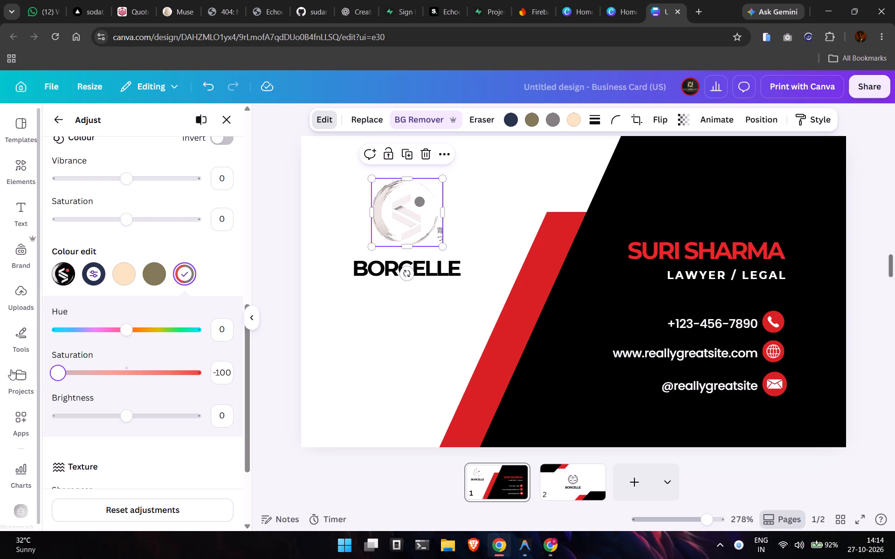
drag(60, 375, 212, 372)
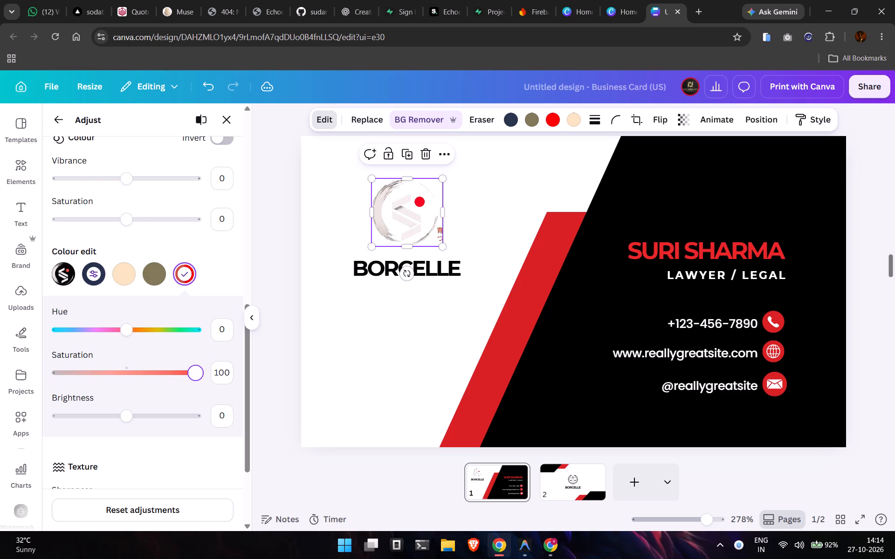
drag(212, 372, 229, 373)
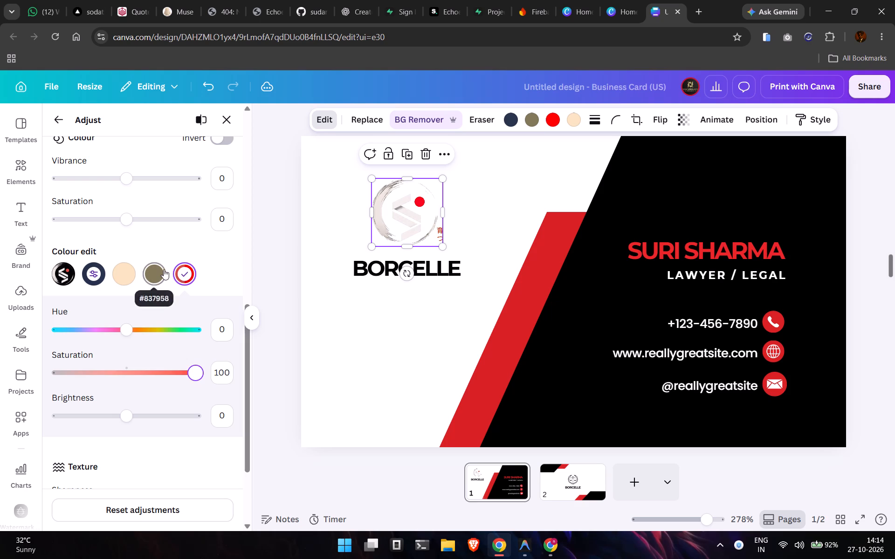
Set hue, saturation and brightness of the logo image's olive colour (#837958) to -100.
click(164, 269)
drag(130, 374, 40, 368)
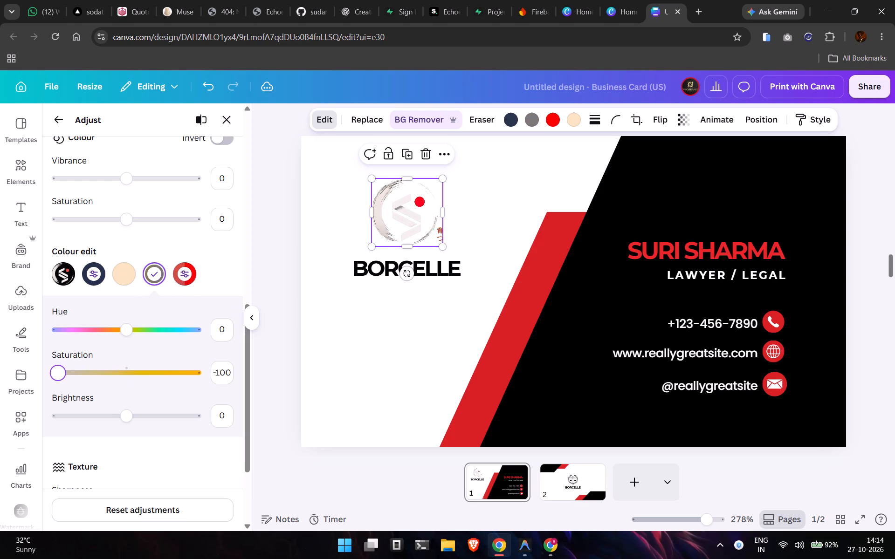
drag(40, 368, 28, 364)
drag(117, 420, 14, 403)
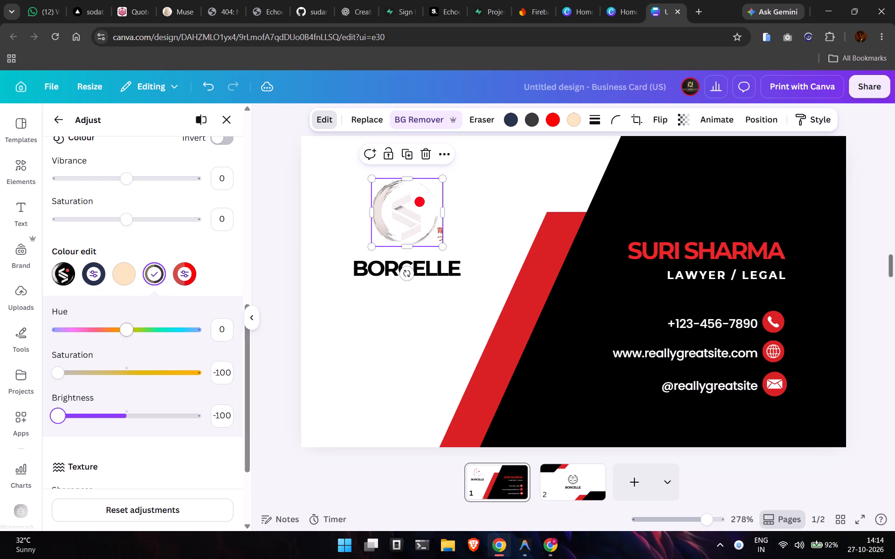
drag(127, 334, 40, 329)
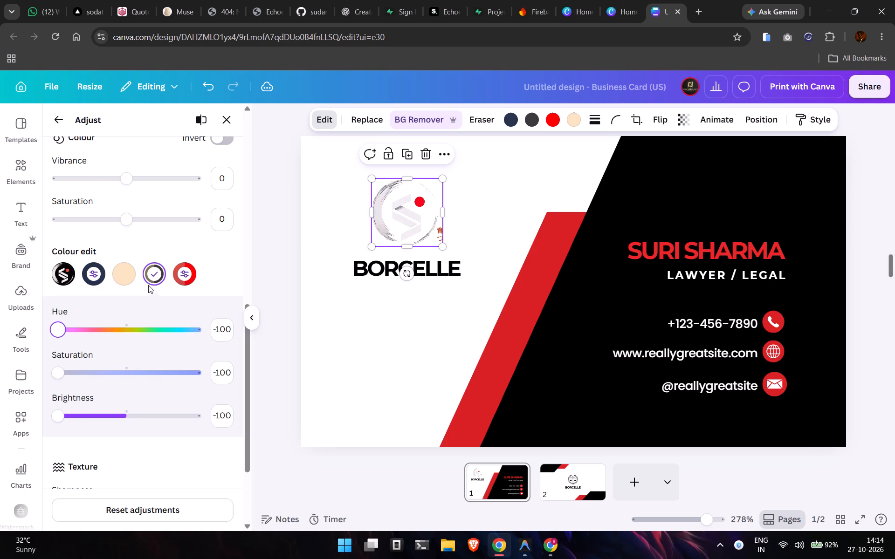
Set the logo image's cream colour to saturation -100 and brightness -100, trying hue -100 and returning it to 0.
click(127, 271)
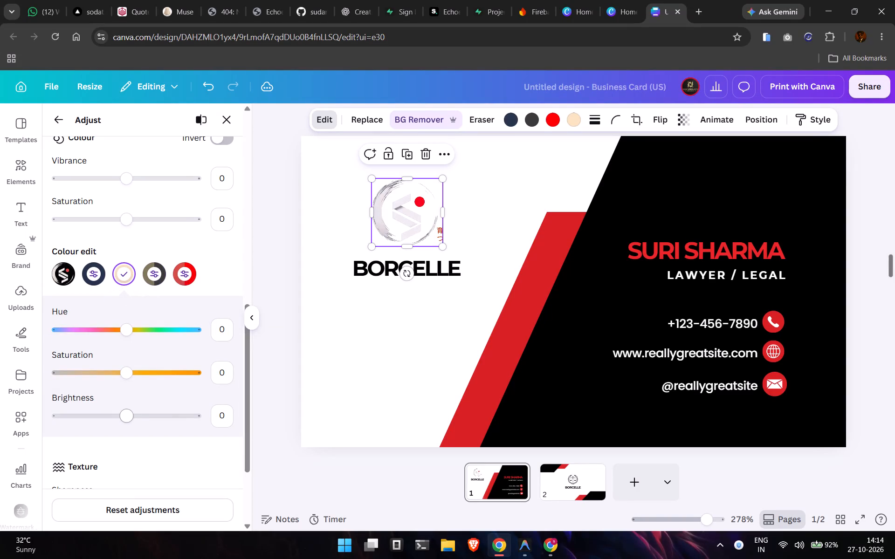
drag(133, 418, 0, 418)
drag(52, 420, 132, 428)
drag(125, 329, 5, 336)
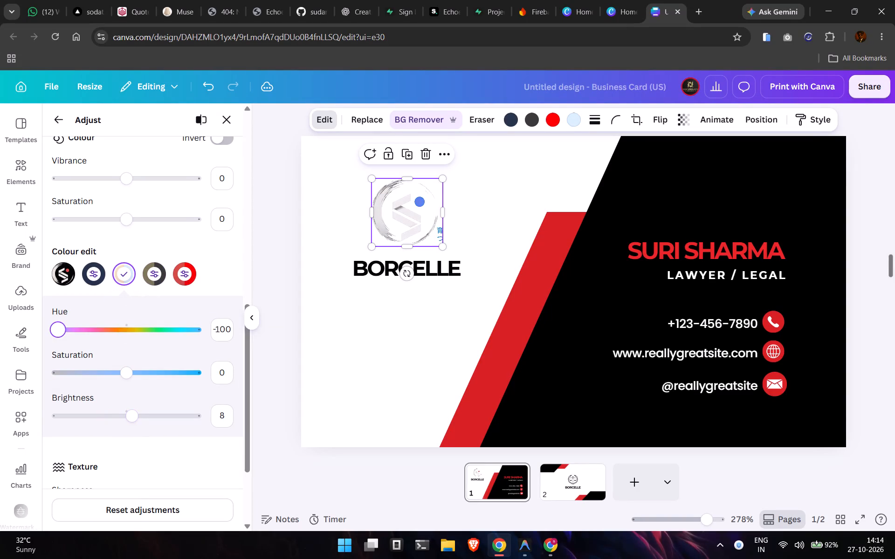
drag(5, 336, 129, 351)
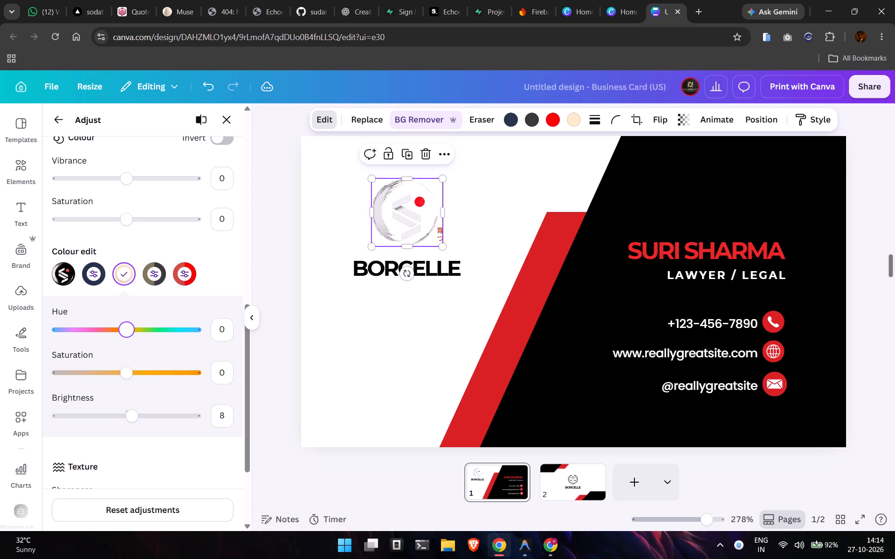
drag(129, 351, 128, 351)
drag(131, 377, 36, 366)
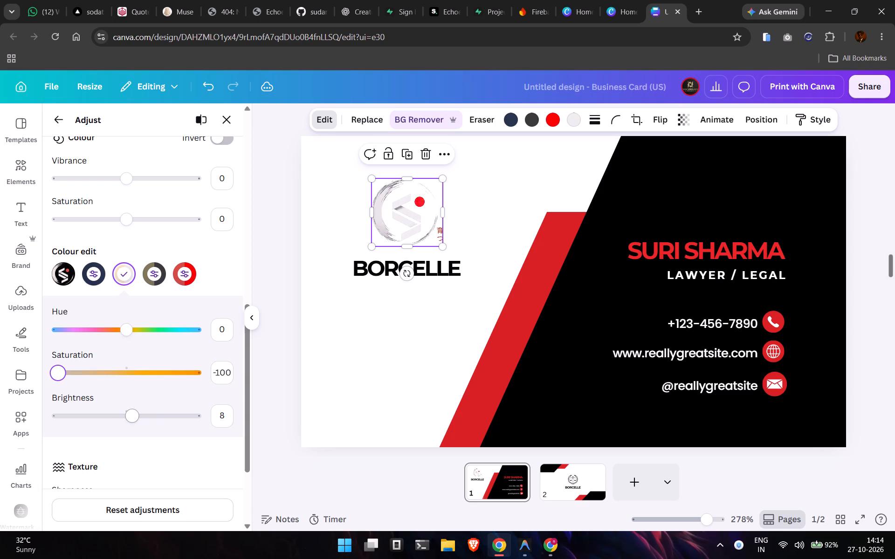
drag(135, 419, 4, 409)
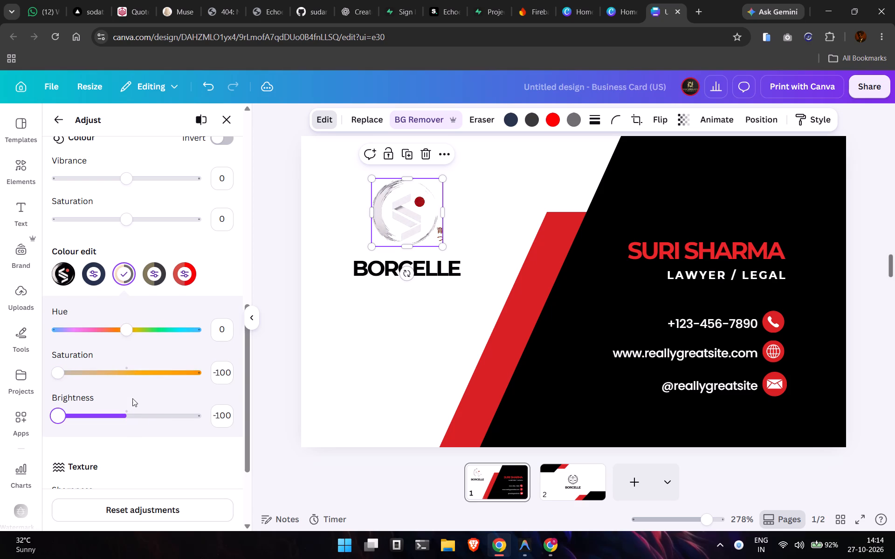
Reset all adjustments on the logo image.
scroll(132, 398, down, 3)
scroll(125, 376, up, 1)
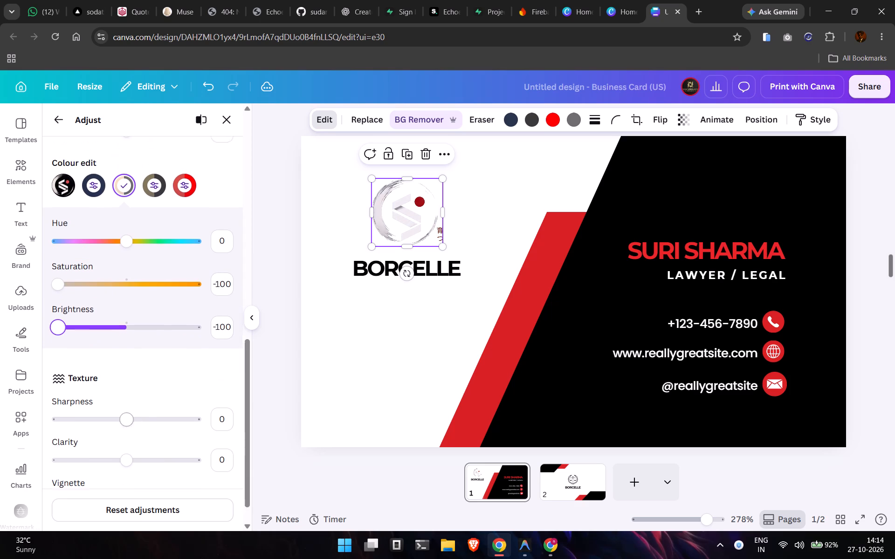
scroll(125, 376, up, 1)
click(161, 506)
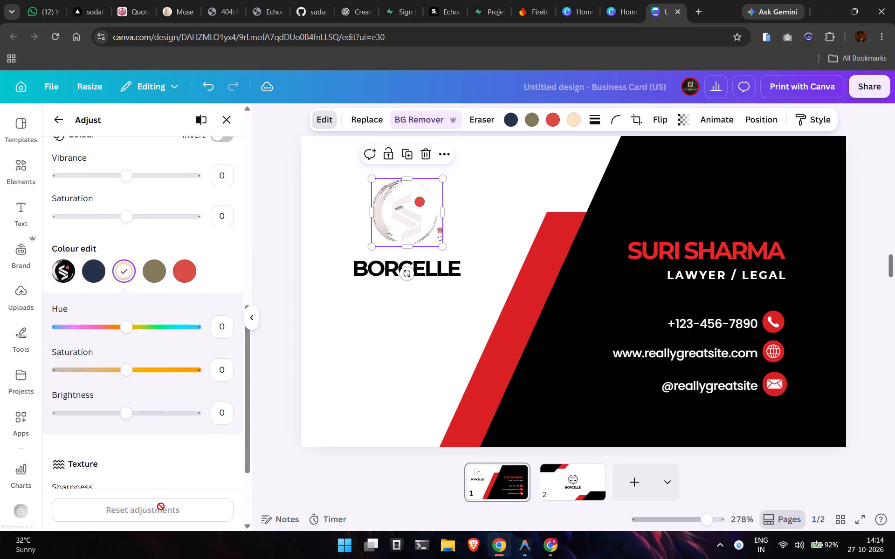
Invert the colours of the logo image.
scroll(161, 506, up, 2)
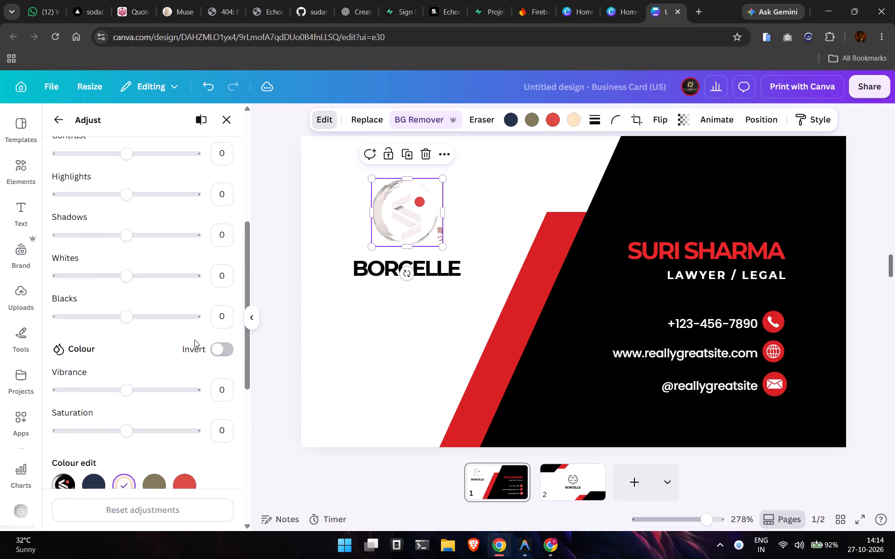
click(213, 346)
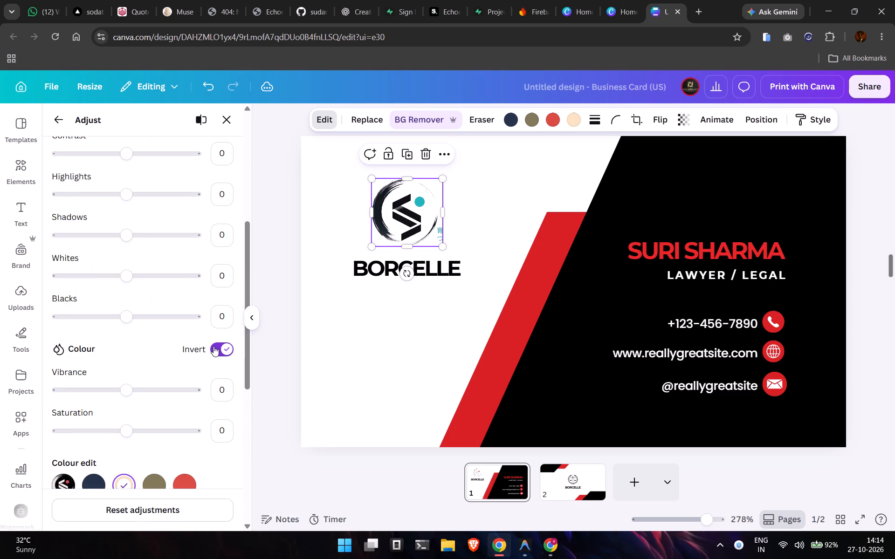
Set the logo image's red colour (#d94d42) to hue 100 and saturation 66, trying hue 14 and -47 and saturation 100 first.
scroll(213, 346, down, 2)
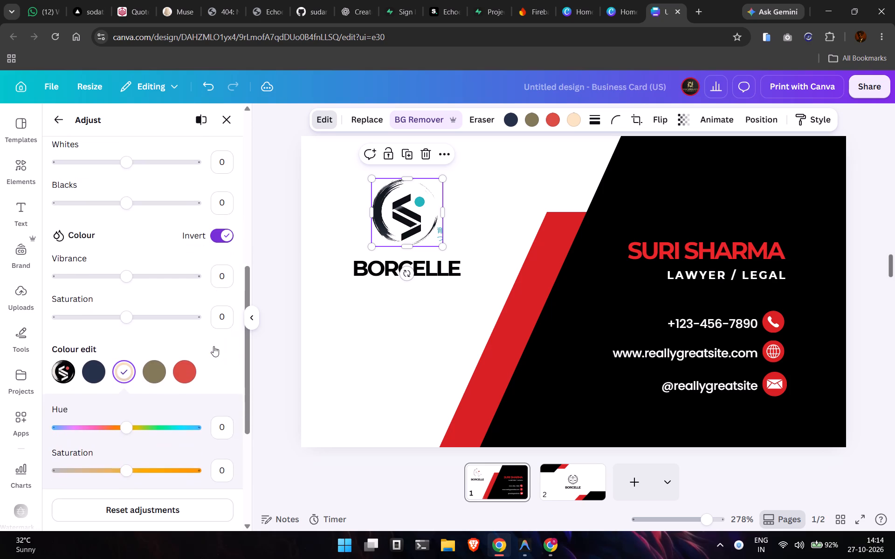
scroll(213, 346, down, 1)
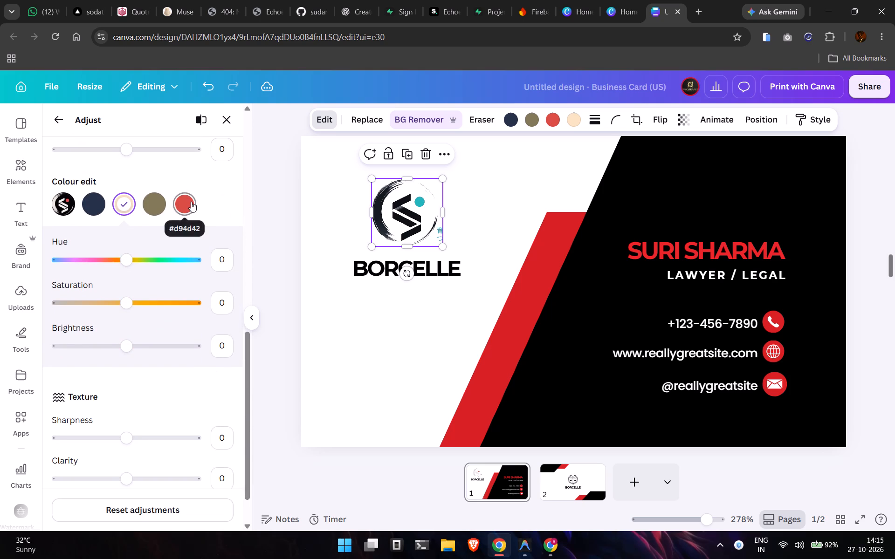
click(191, 202)
drag(130, 263, 145, 263)
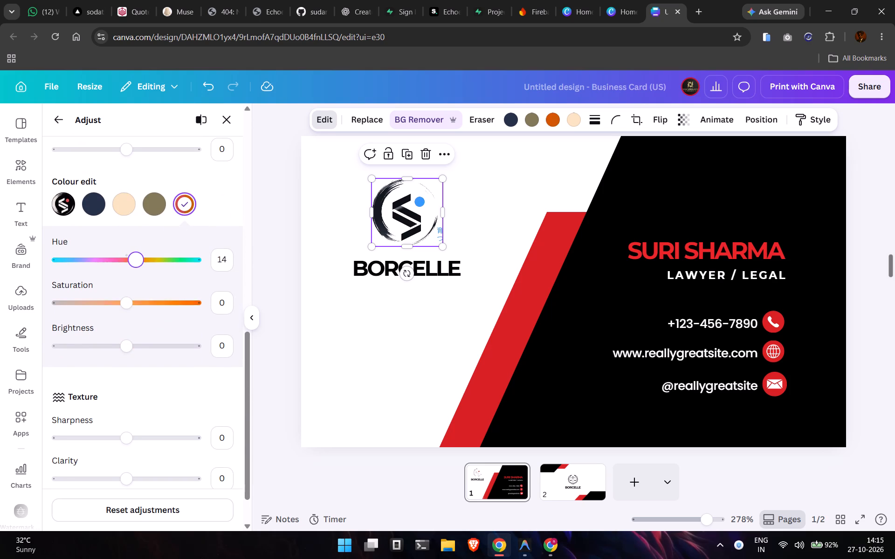
drag(145, 263, 89, 263)
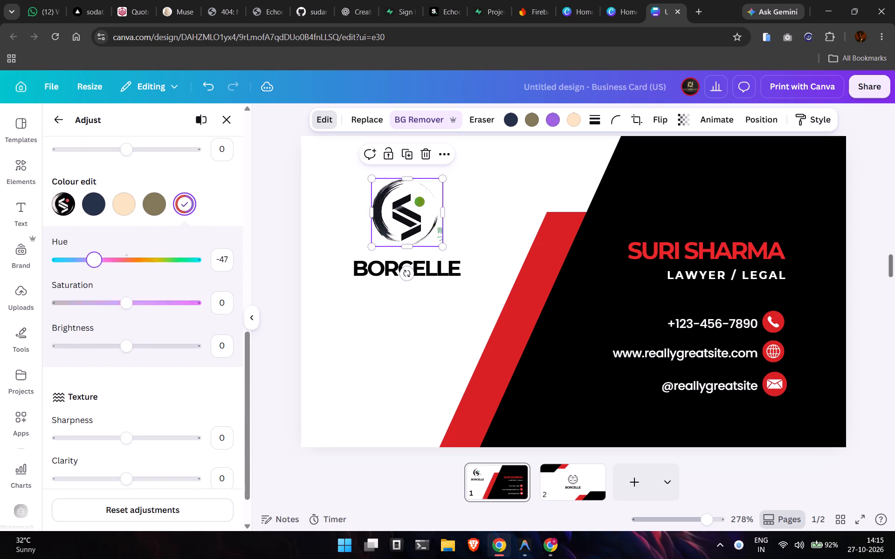
drag(89, 263, 254, 264)
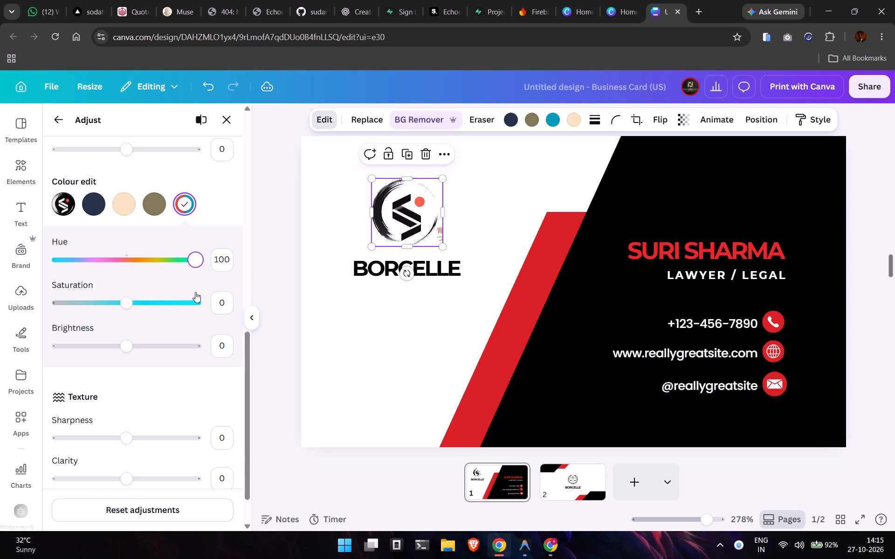
drag(128, 305, 200, 305)
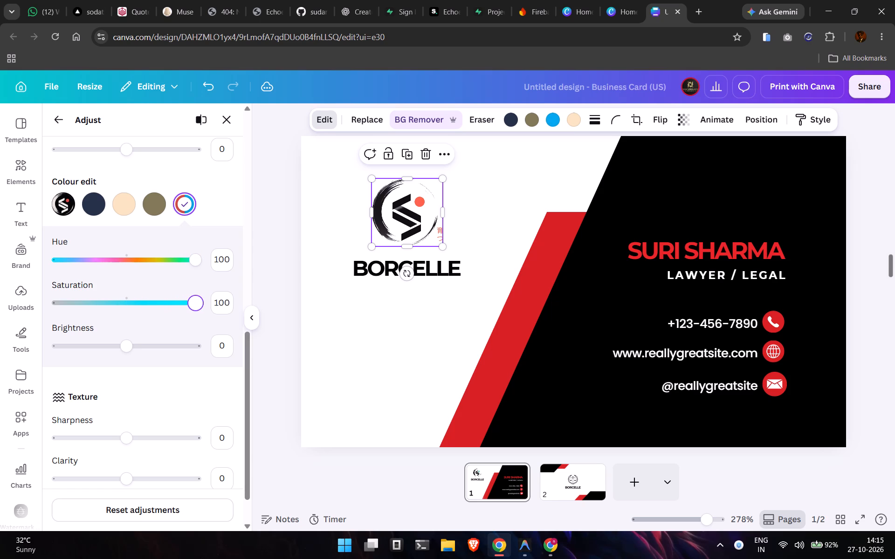
drag(200, 305, 154, 305)
drag(154, 305, 172, 304)
click(274, 321)
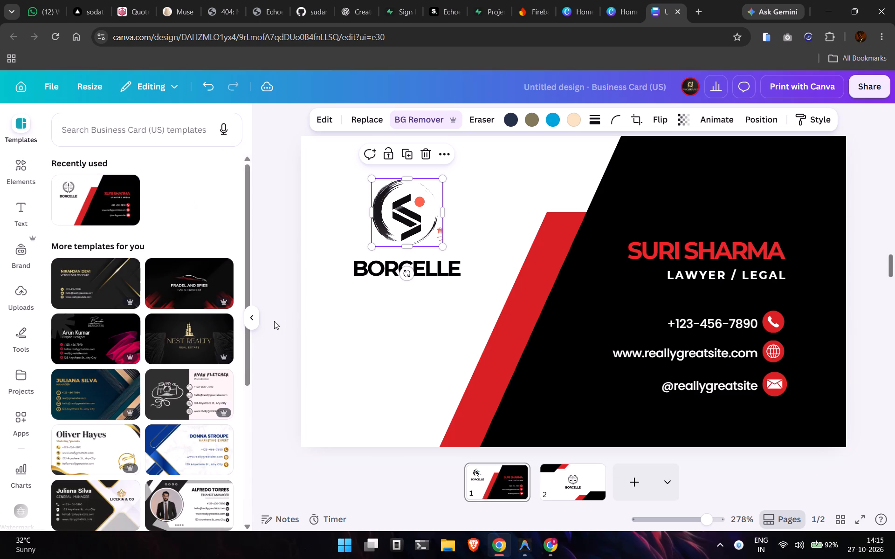
click(274, 321)
Replace the BORCELLE text below the logo with SODATSU.
click(421, 200)
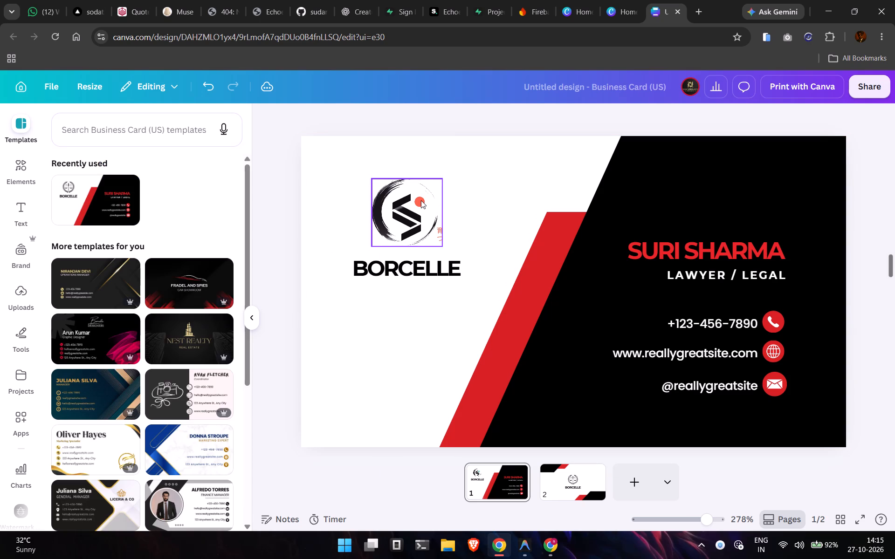
key(ctrl+c)
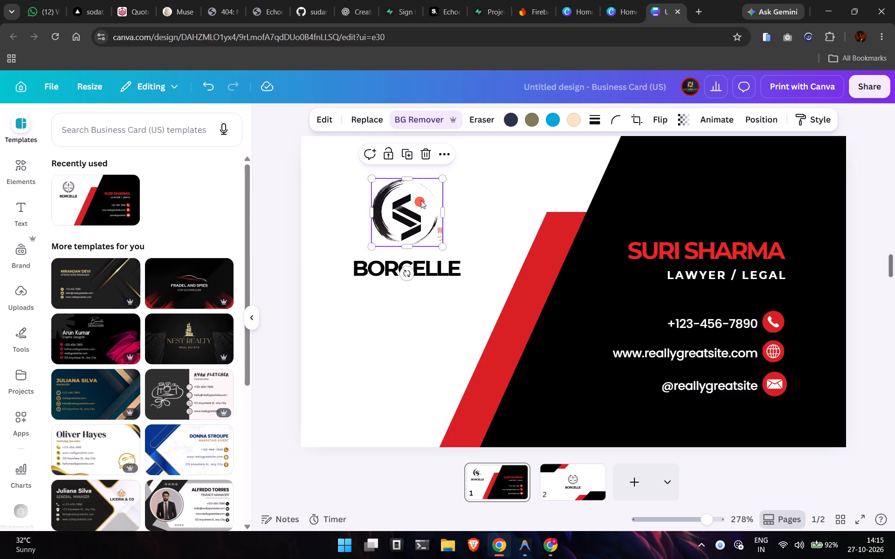
scroll(421, 200, left, 1)
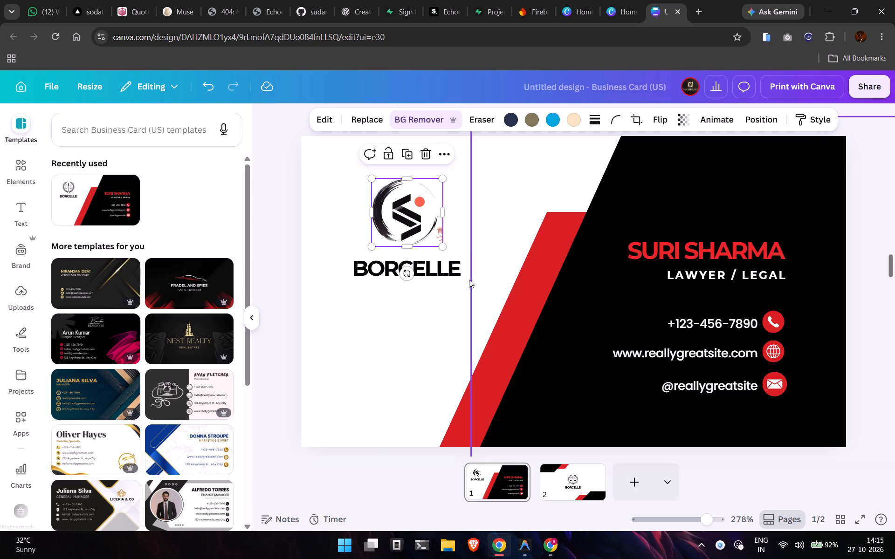
double_click(441, 266)
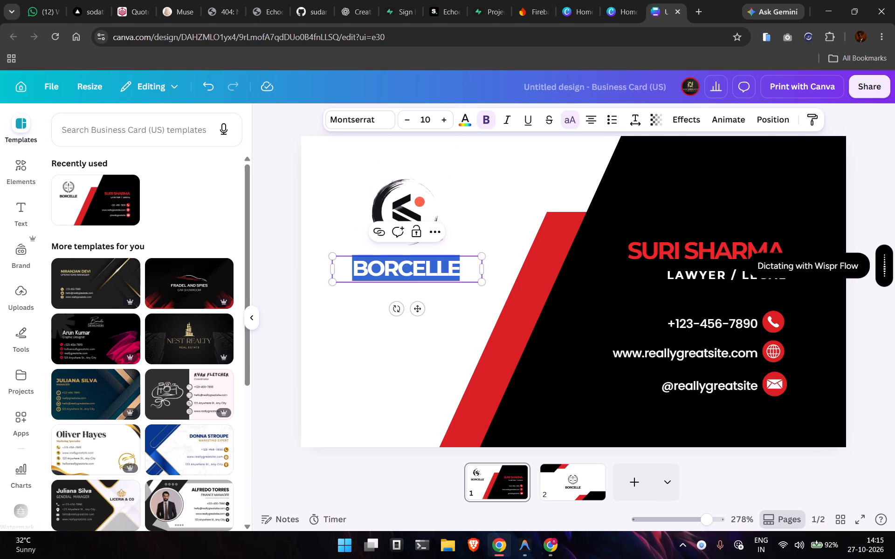
key(ctrl+v)
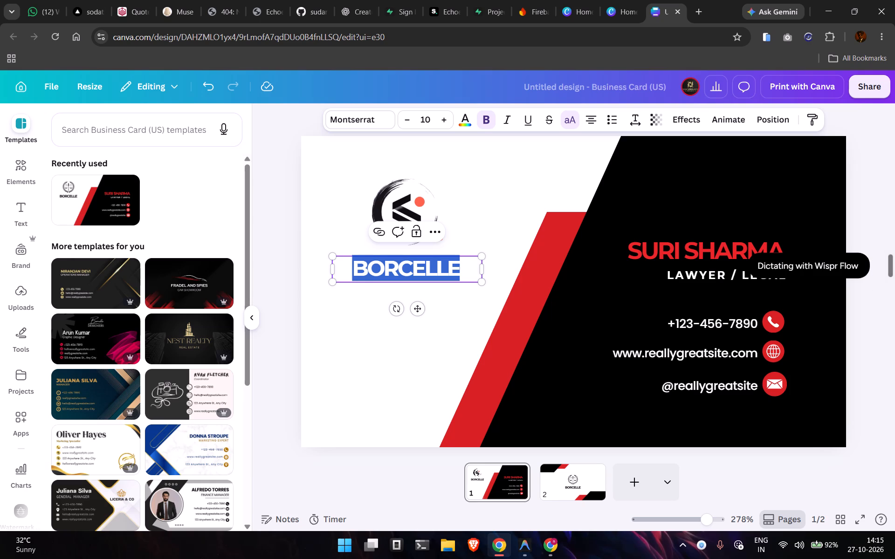
click(464, 320)
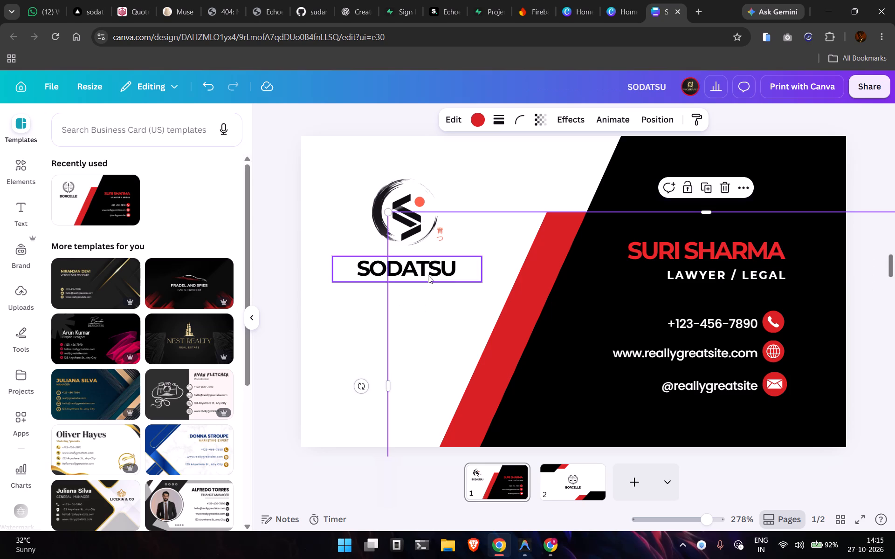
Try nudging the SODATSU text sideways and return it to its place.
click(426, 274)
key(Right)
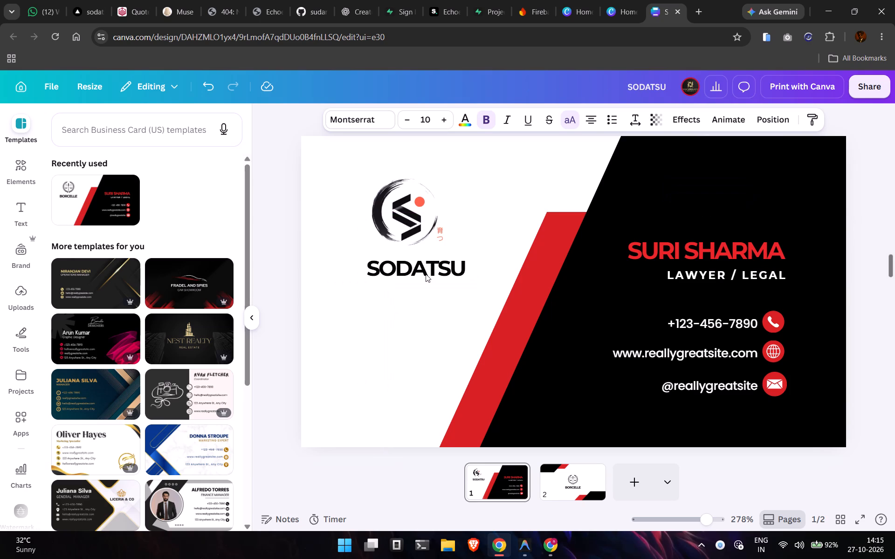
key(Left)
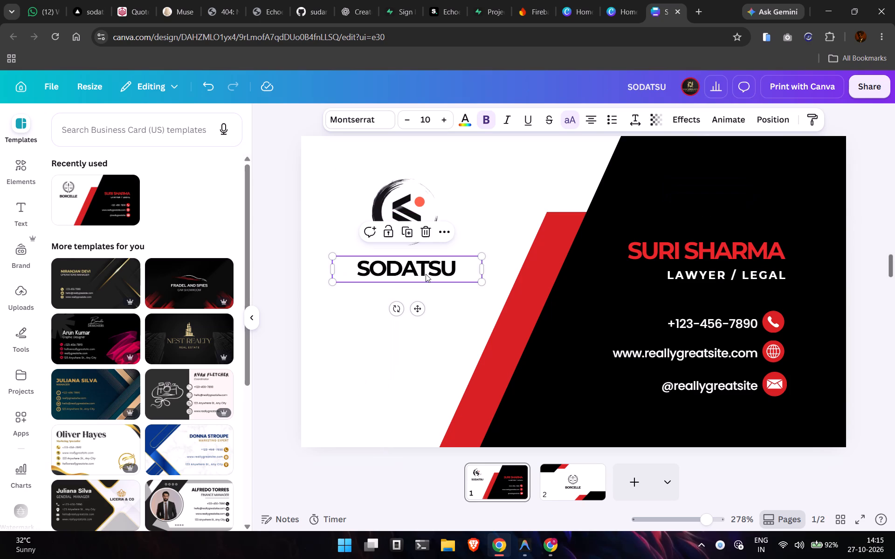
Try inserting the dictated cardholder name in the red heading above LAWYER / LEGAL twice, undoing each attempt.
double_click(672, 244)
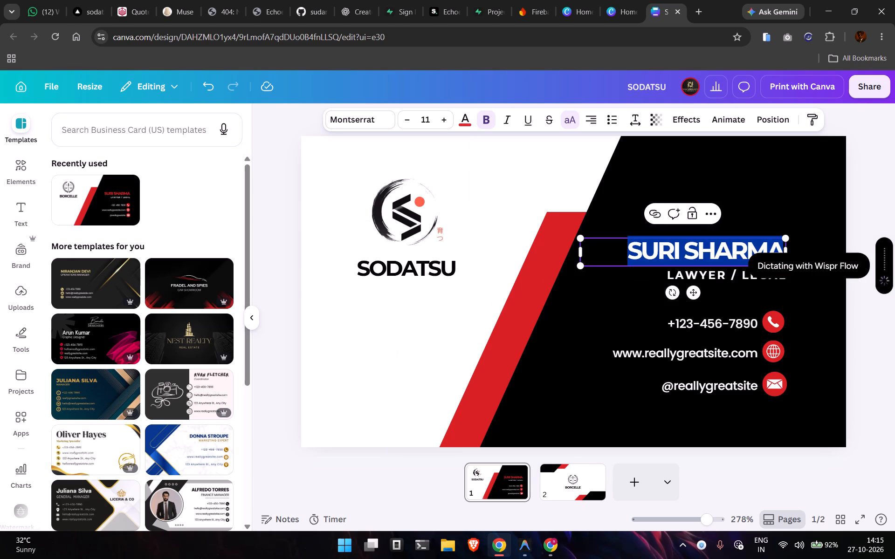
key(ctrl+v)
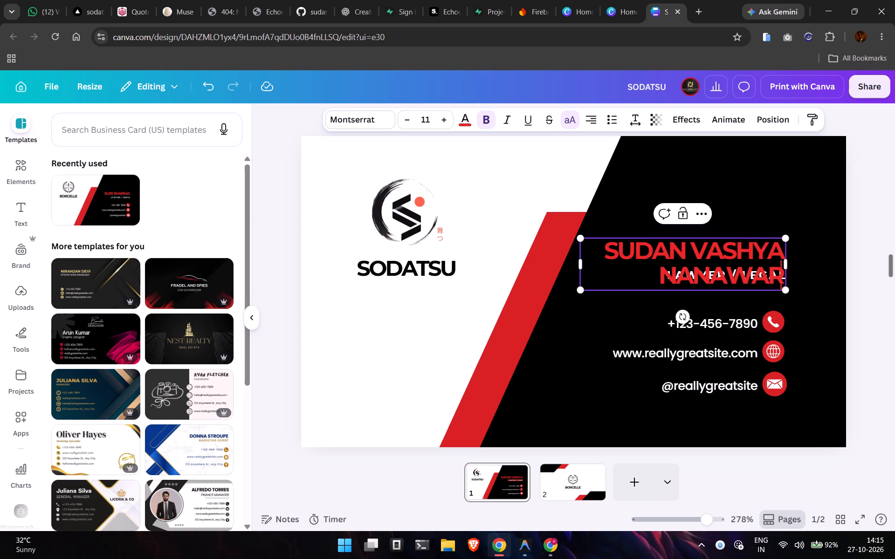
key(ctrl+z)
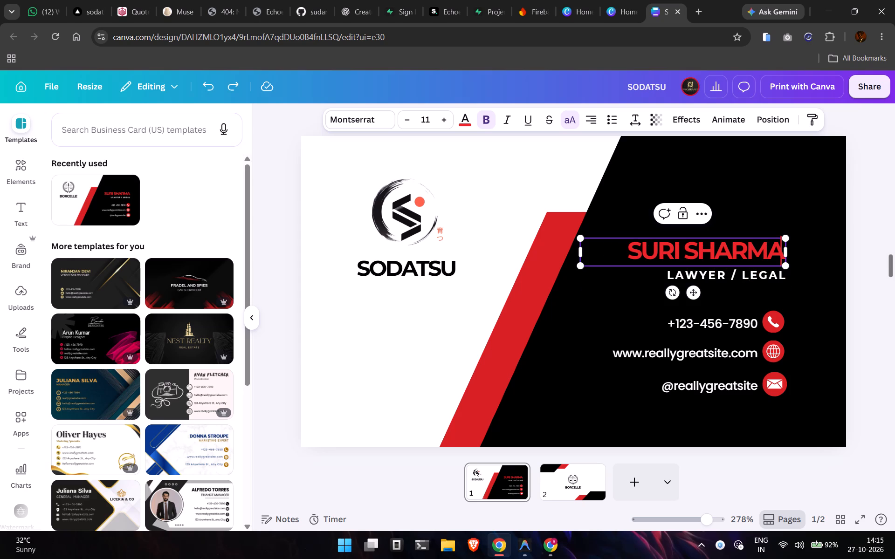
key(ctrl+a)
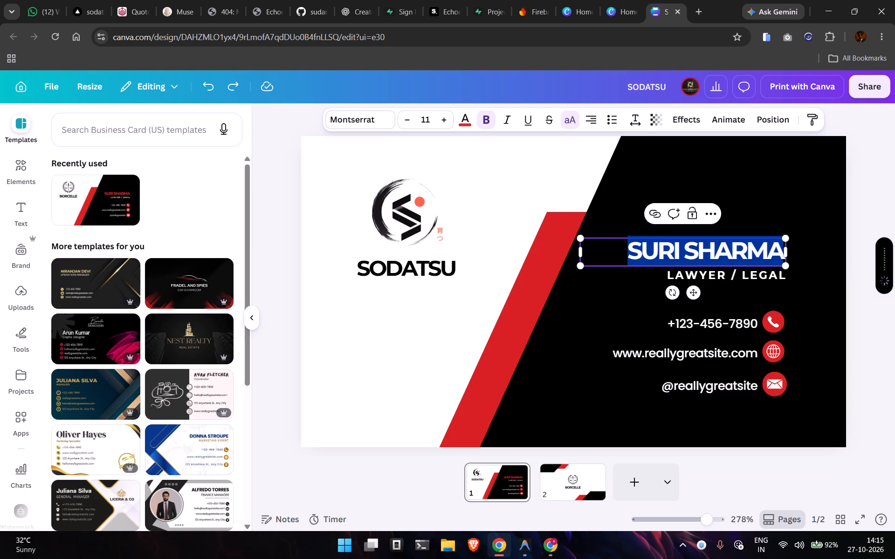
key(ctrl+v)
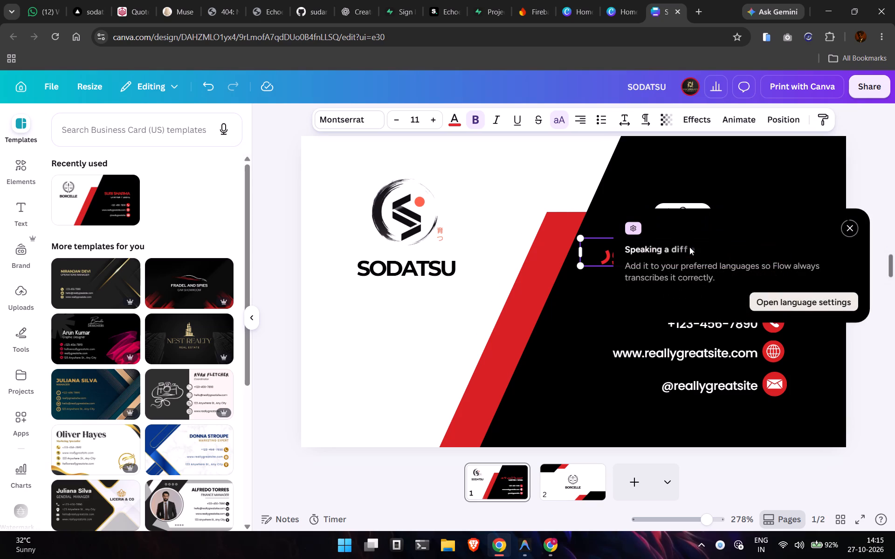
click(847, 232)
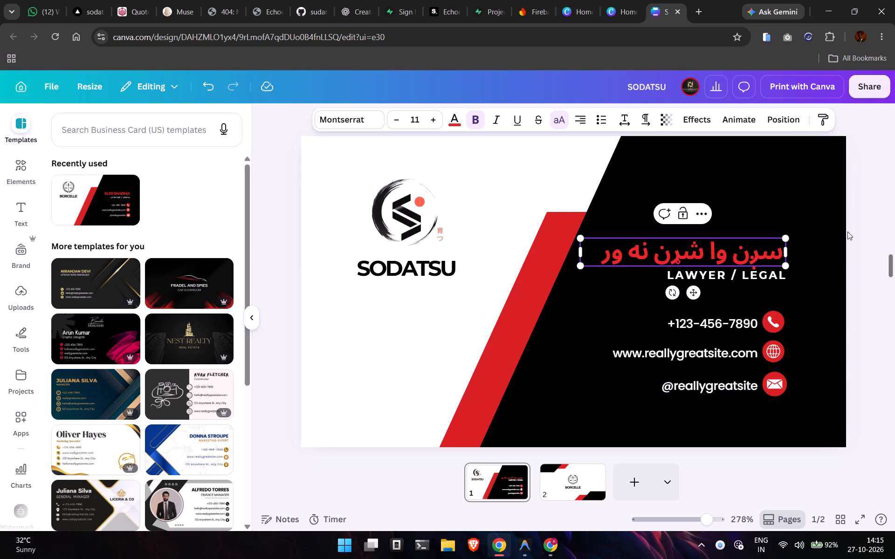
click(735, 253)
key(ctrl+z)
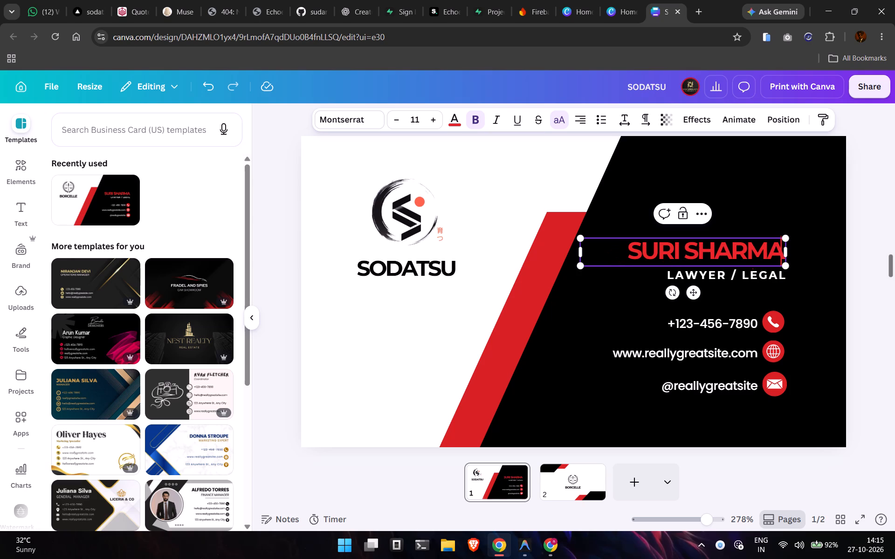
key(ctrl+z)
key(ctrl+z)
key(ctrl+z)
Replace the placeholder name in the red heading above LAWYER / LEGAL with the cardholder's full name.
click(763, 262)
drag(763, 262, 608, 240)
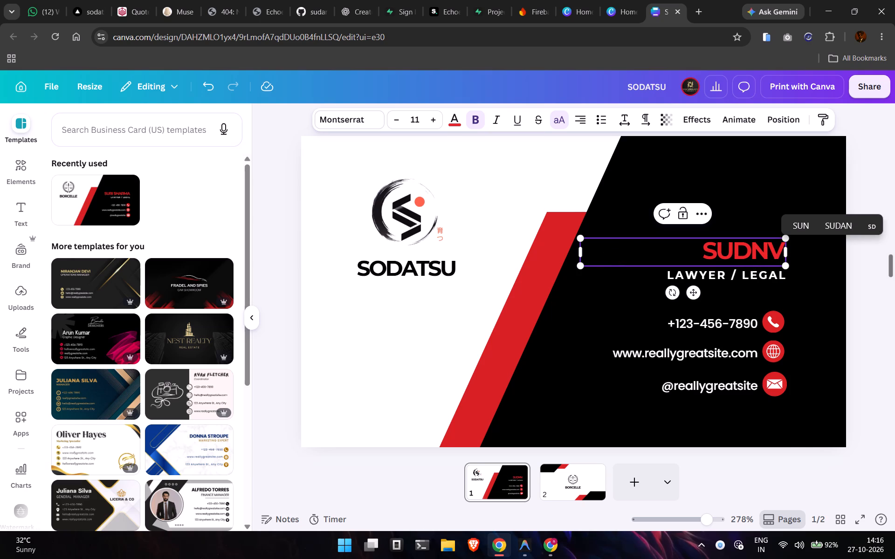
key(BackSpace)
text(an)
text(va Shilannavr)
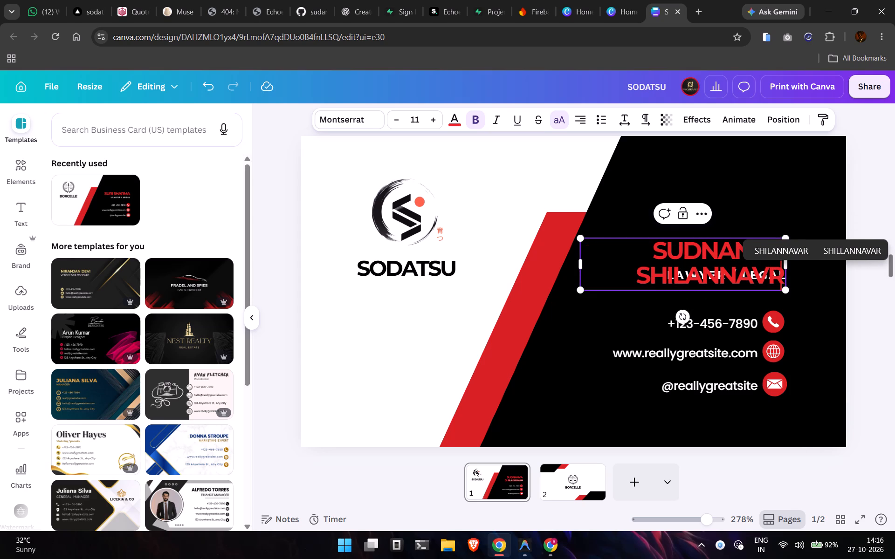
click(764, 280)
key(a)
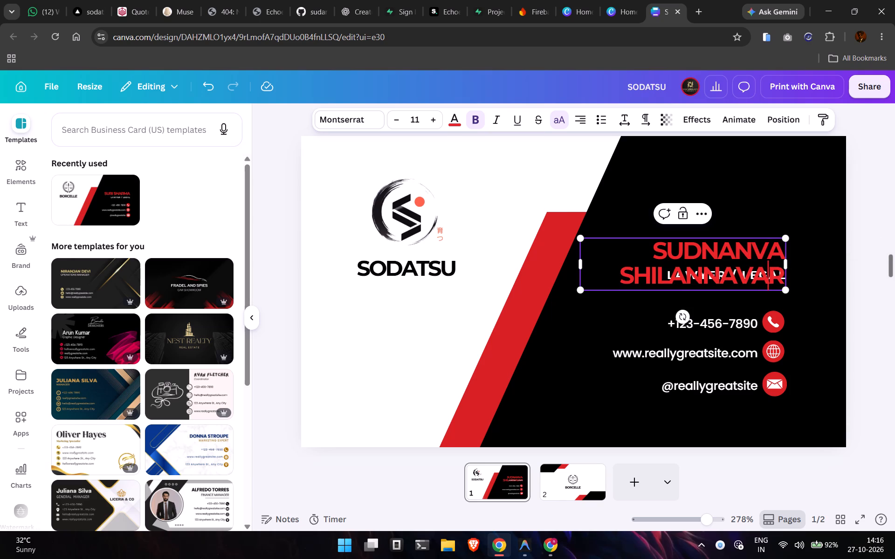
Widen the red name heading's text box towards the logo, trying a width of 2.2 in before narrowing it.
drag(582, 265, 562, 261)
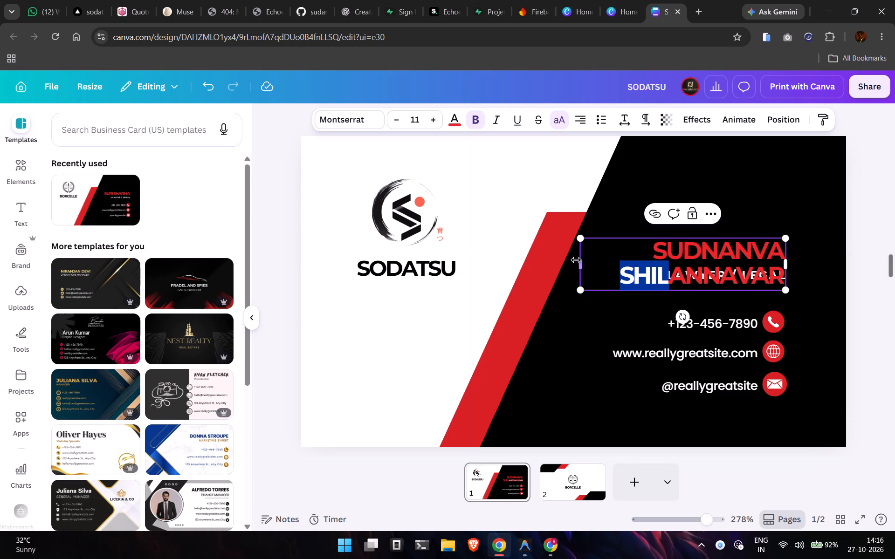
drag(580, 260, 441, 249)
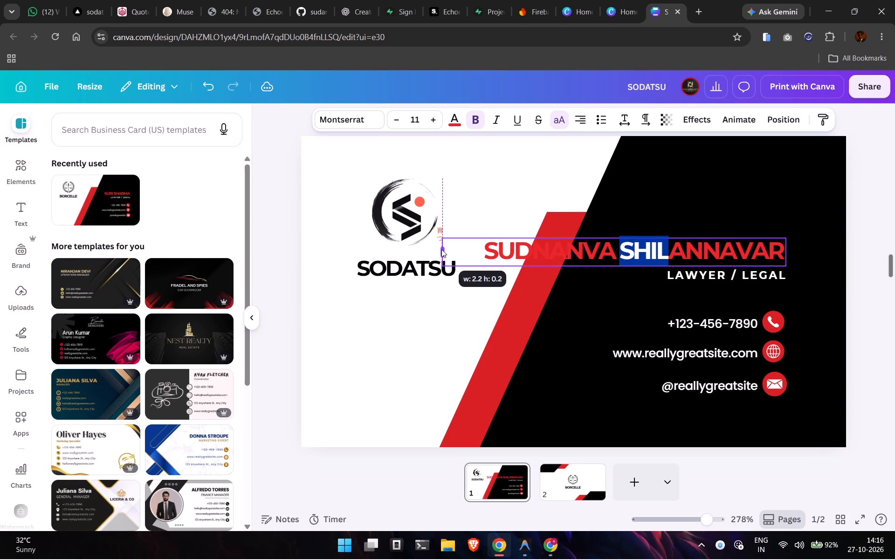
drag(441, 249, 510, 246)
click(746, 209)
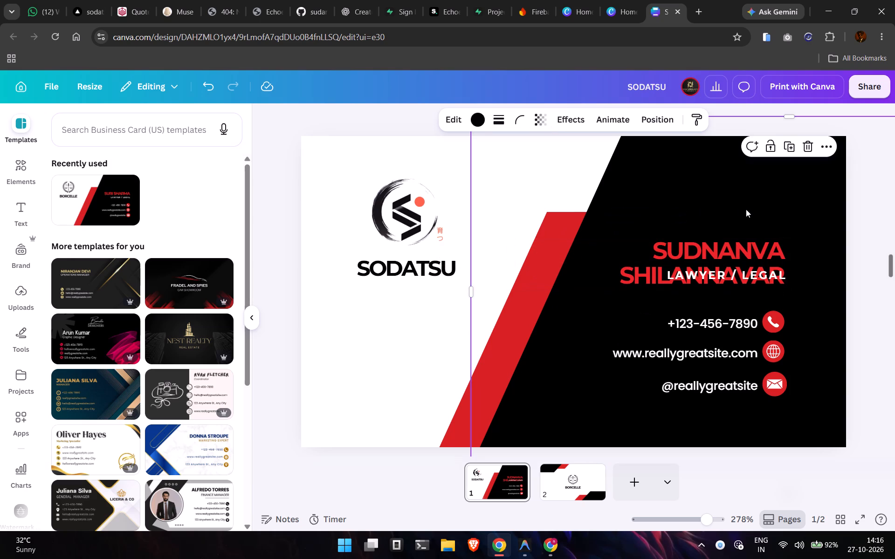
Shrink the red name heading to font size 9.9 and position it just above LAWYER / LEGAL.
click(723, 250)
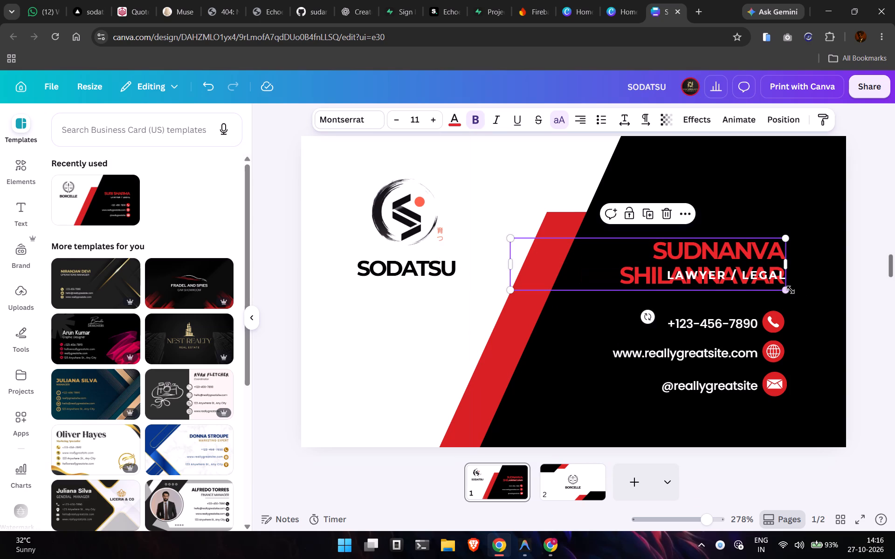
drag(791, 290, 763, 272)
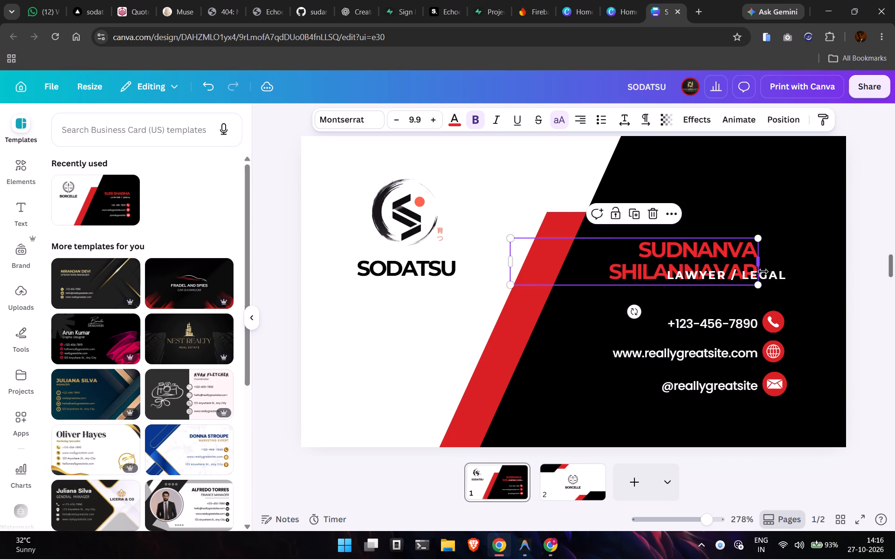
drag(695, 255, 719, 238)
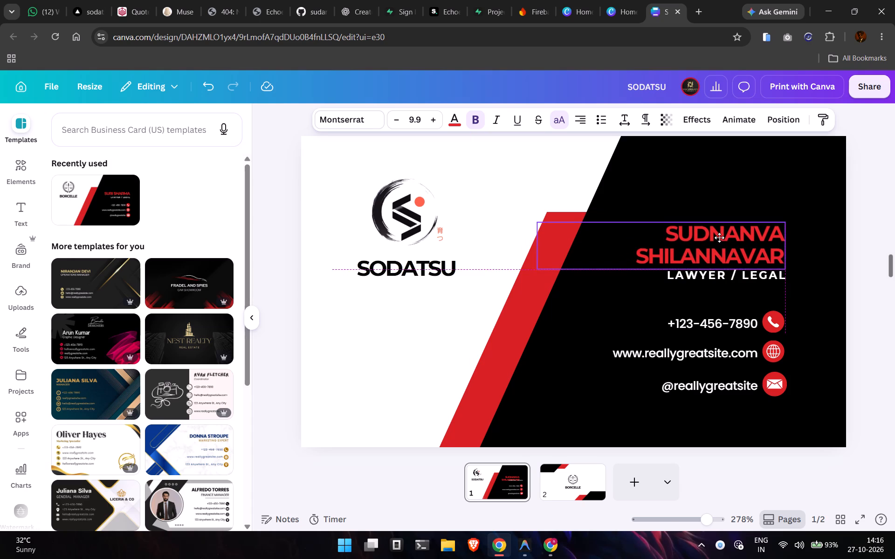
drag(719, 238, 717, 242)
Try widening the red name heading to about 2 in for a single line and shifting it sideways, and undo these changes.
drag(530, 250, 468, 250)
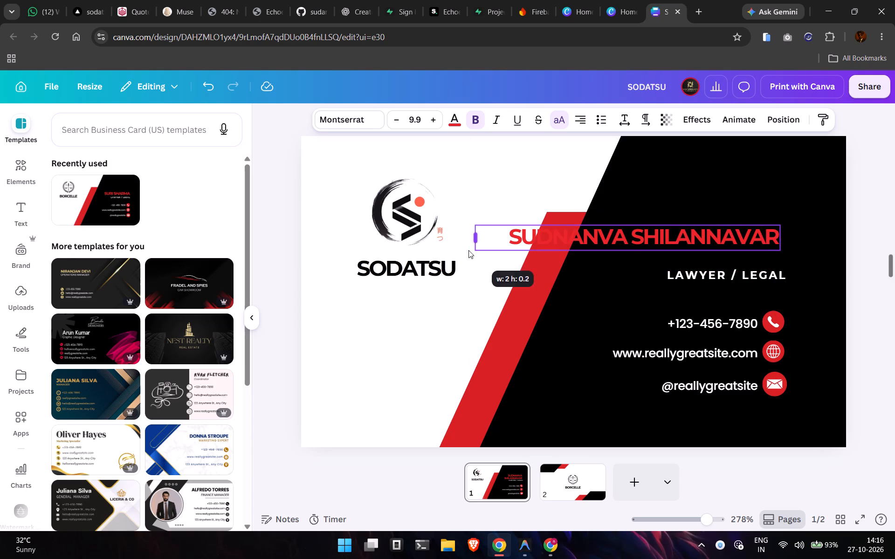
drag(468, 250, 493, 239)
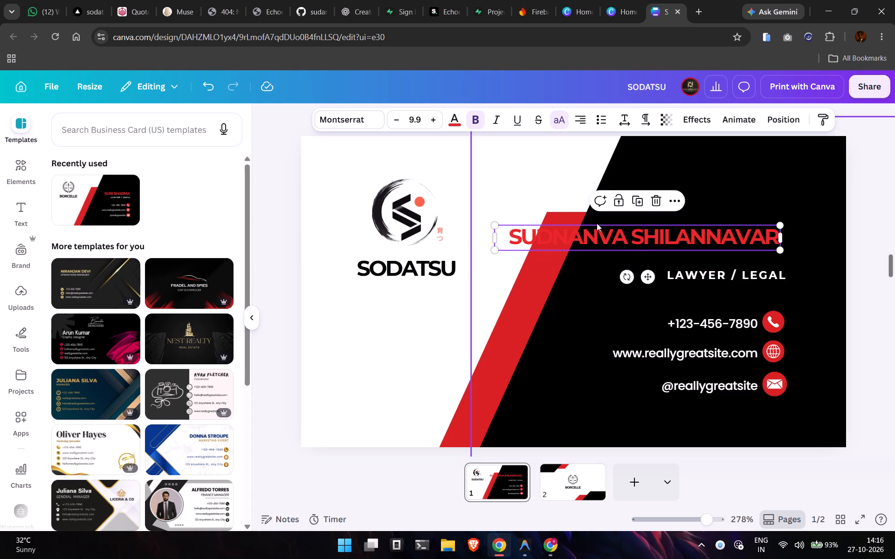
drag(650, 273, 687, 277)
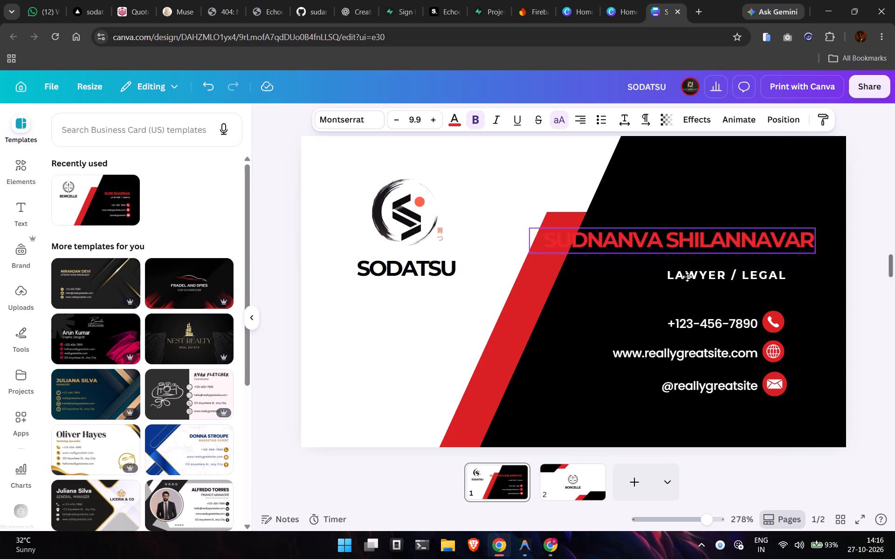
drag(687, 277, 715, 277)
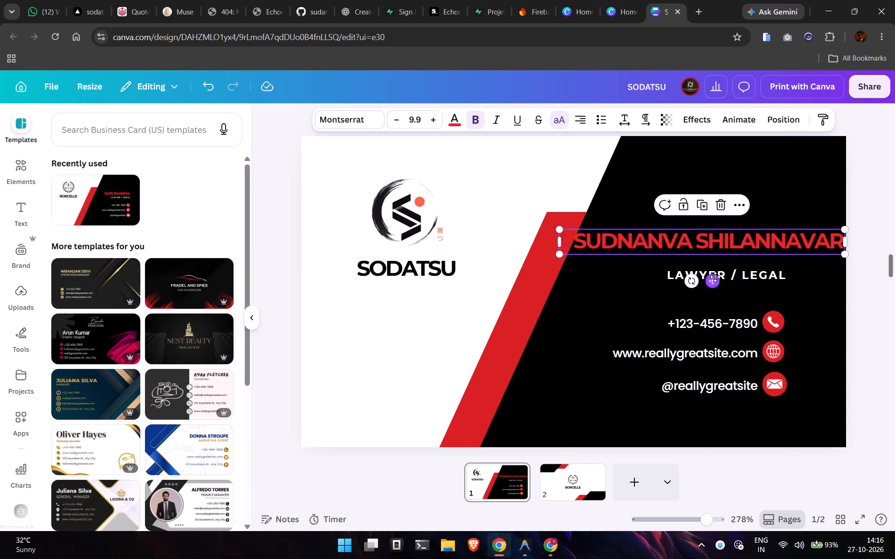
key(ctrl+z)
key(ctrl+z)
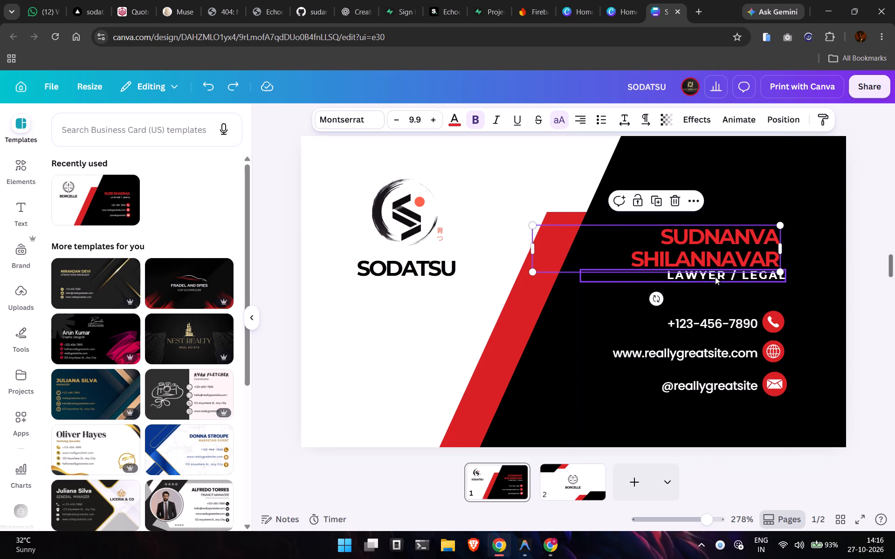
Align the two-line red name heading with the outer edge of the LAWYER / LEGAL line, directly above it.
drag(750, 256, 757, 252)
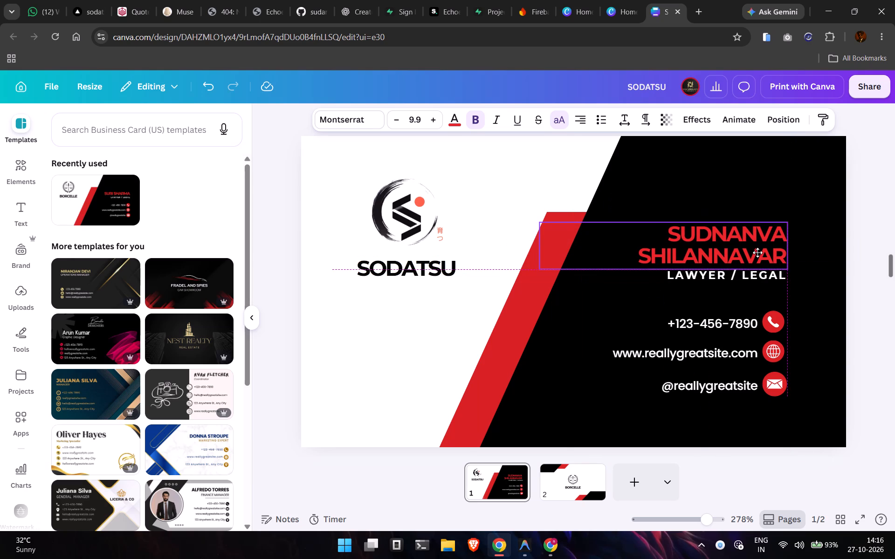
drag(757, 252, 753, 252)
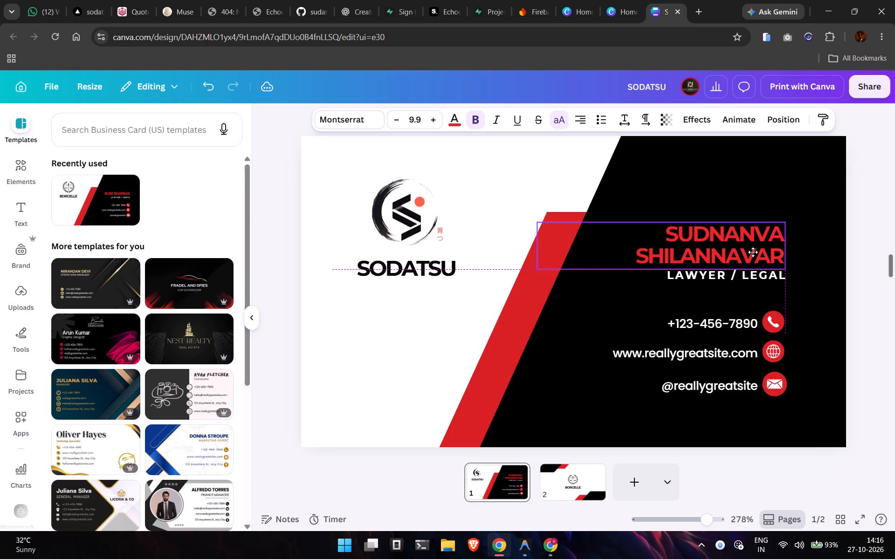
drag(753, 252, 753, 251)
click(894, 241)
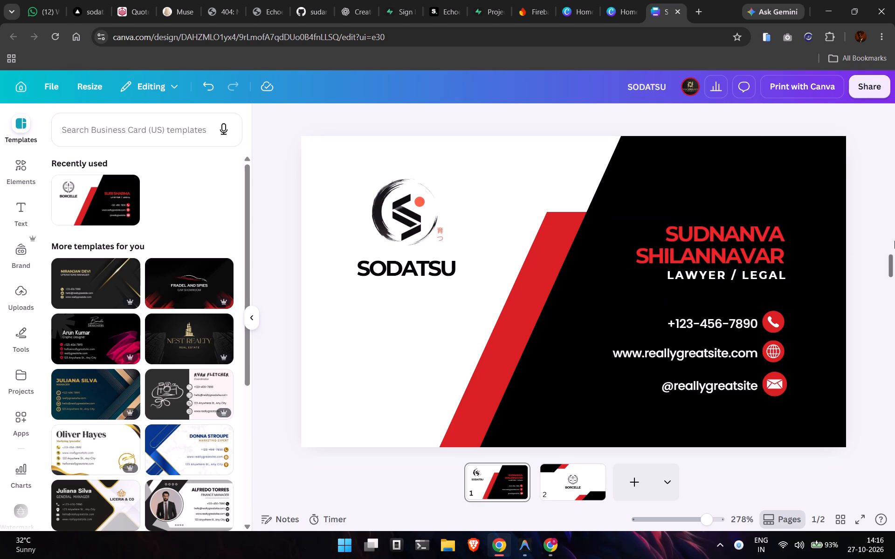
Replace the LAWYER / LEGAL line under the name with FOUNDER & CEO.
click(709, 274)
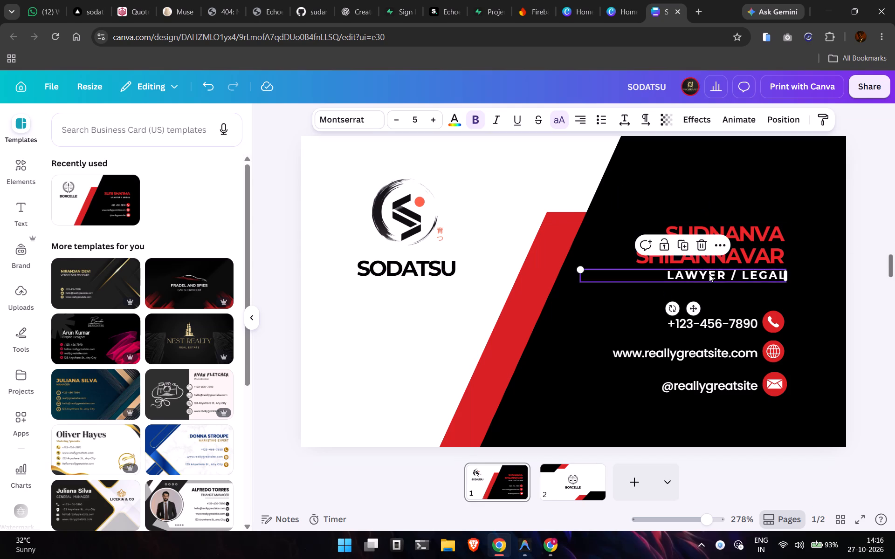
click(709, 274)
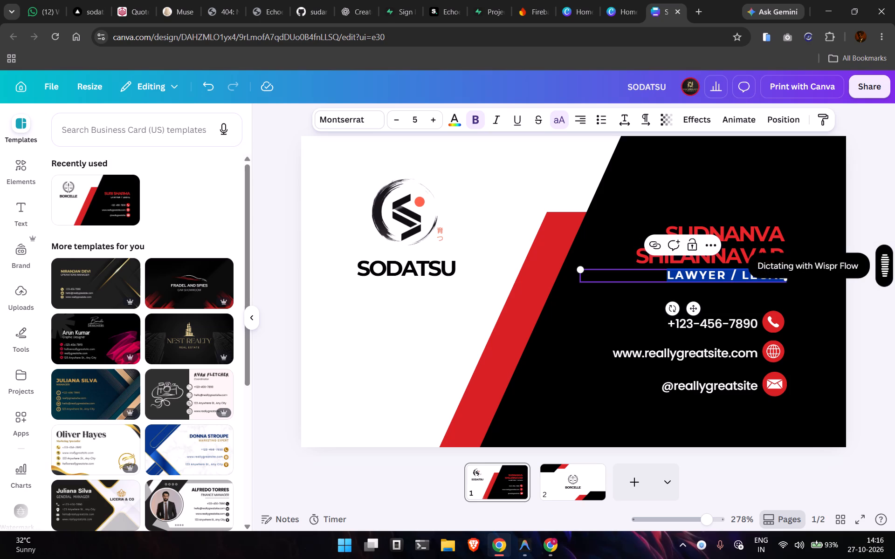
key(ctrl+v)
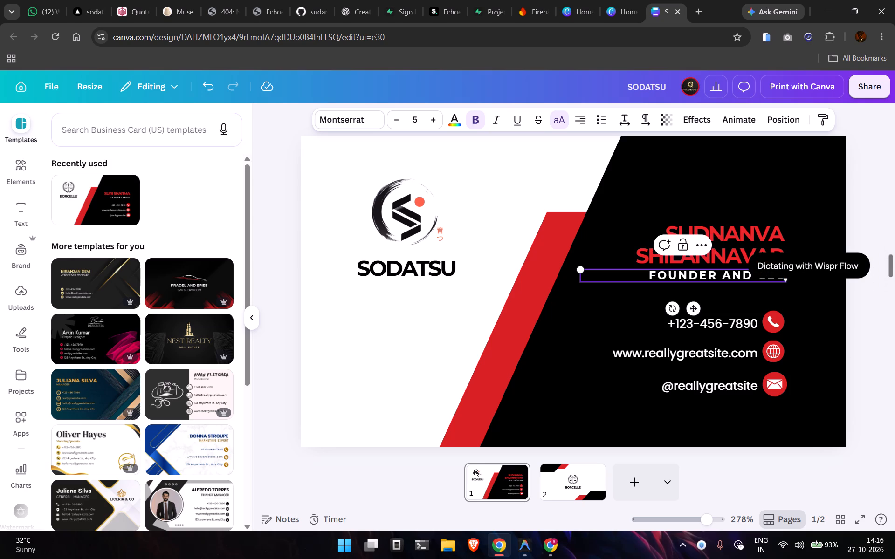
double_click(737, 278)
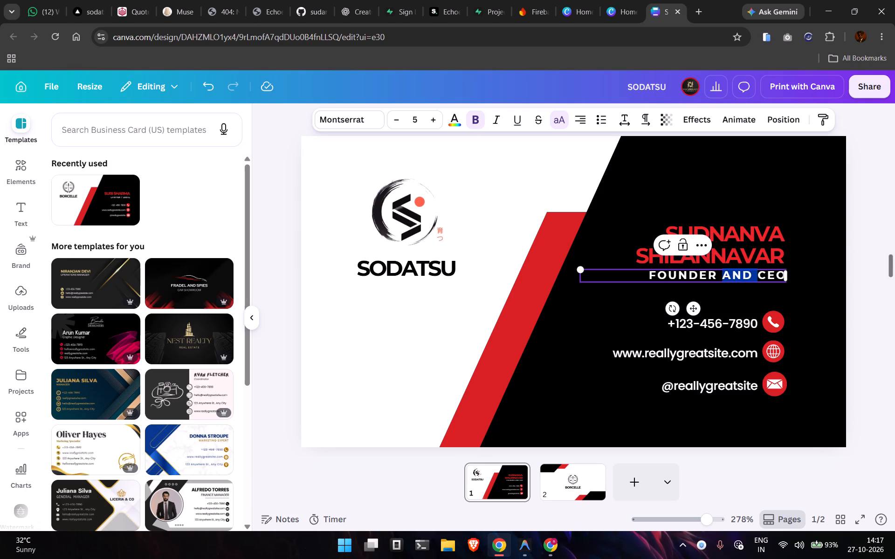
key(BackSpace)
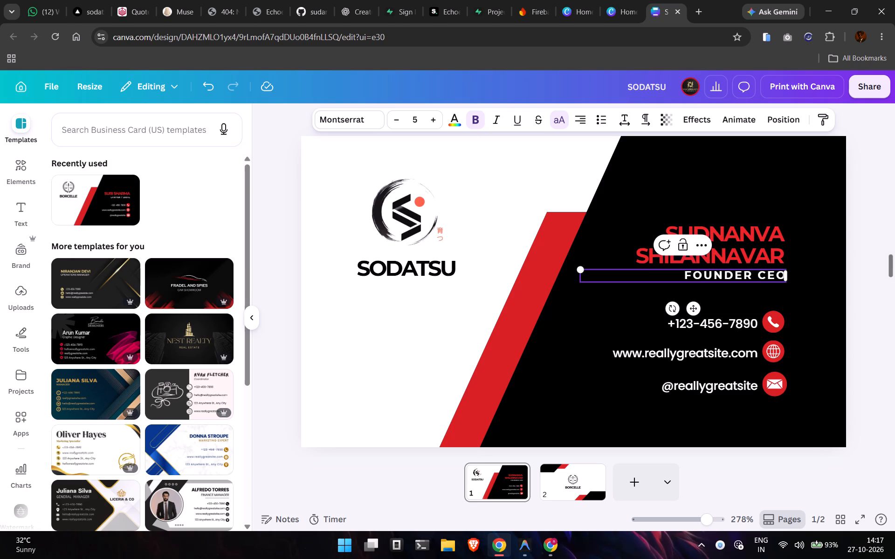
key(shift+ampersand)
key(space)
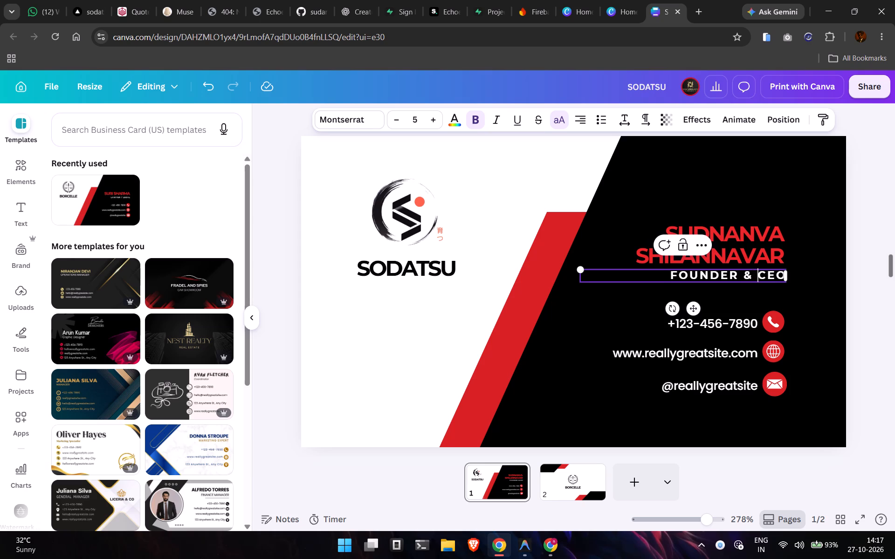
click(846, 277)
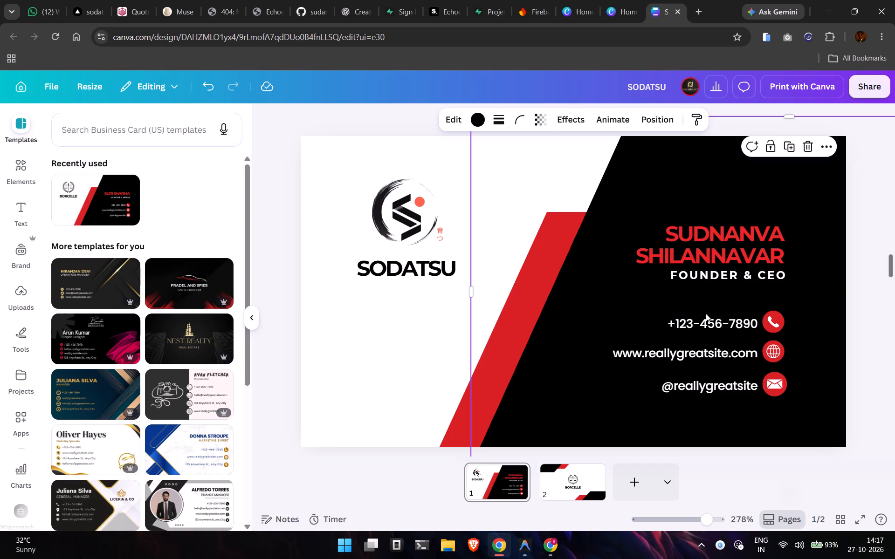
Replace the placeholder phone number beside the phone icon with the cardholder's number, using country code +91.
triple_click(705, 325)
click(705, 325)
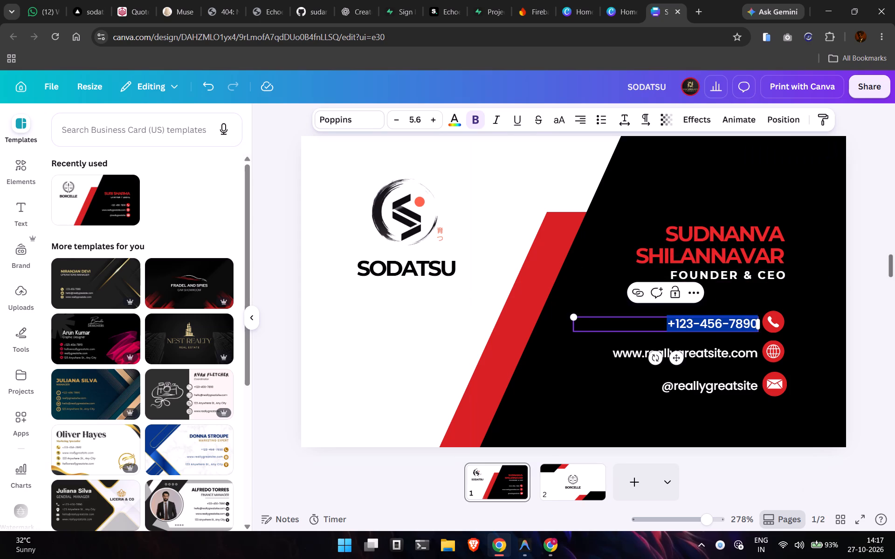
click(678, 326)
drag(678, 326, 769, 318)
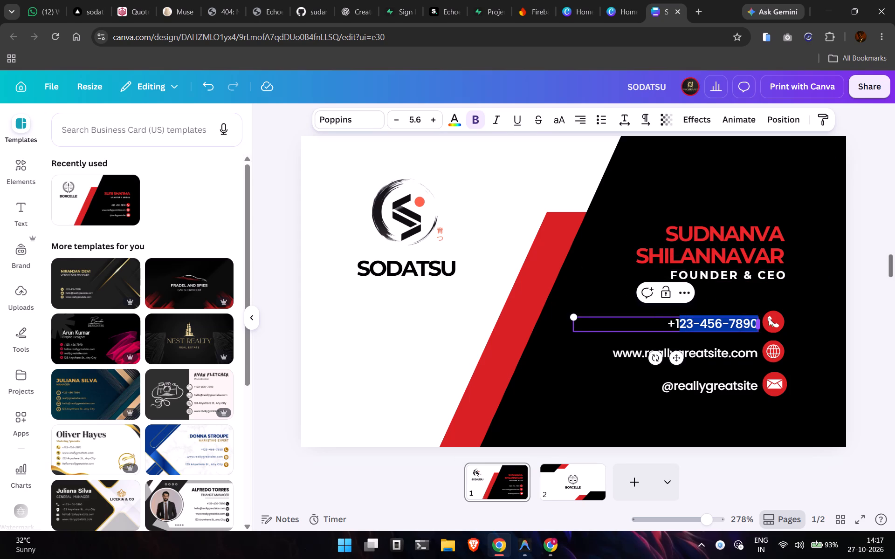
drag(769, 318, 760, 325)
key(BackSpace)
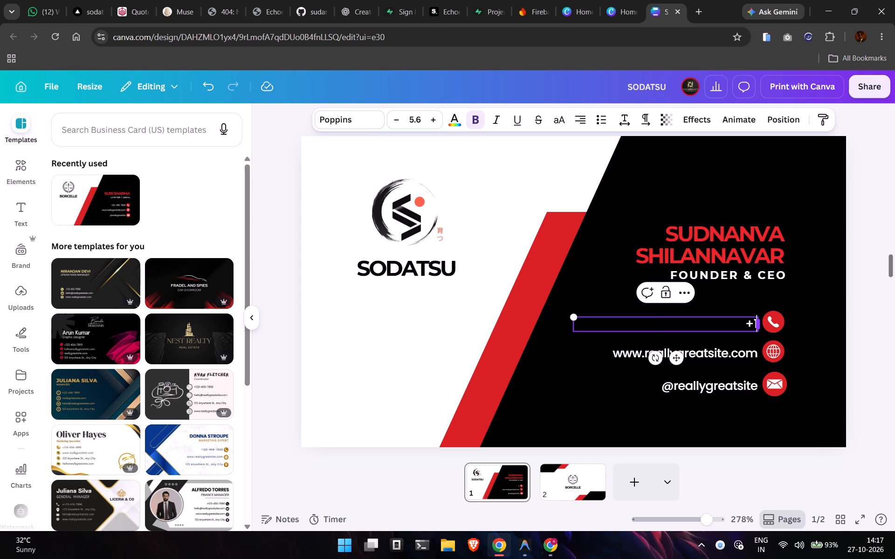
key(BackSpace)
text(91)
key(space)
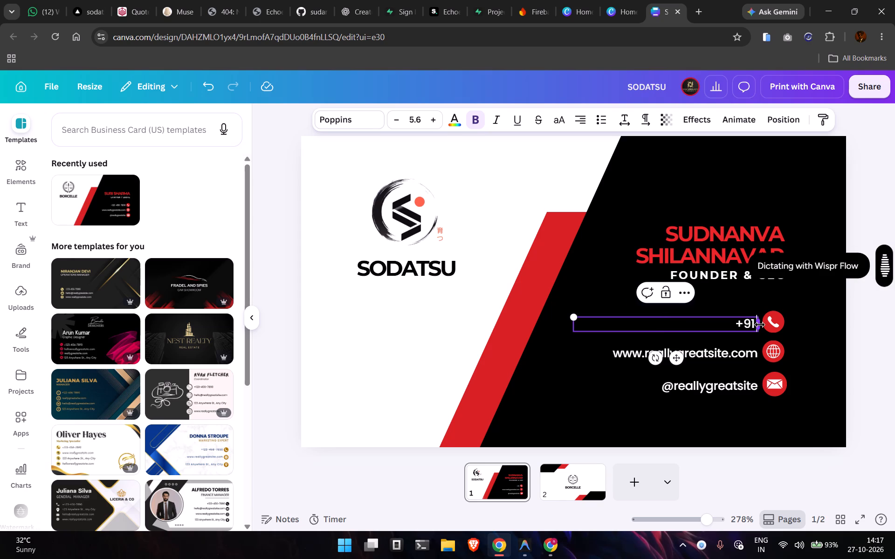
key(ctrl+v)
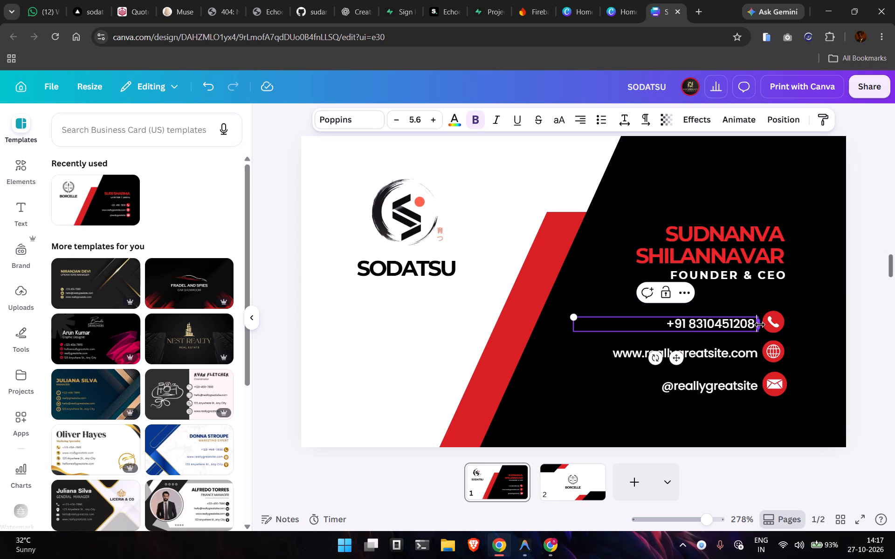
double_click(719, 356)
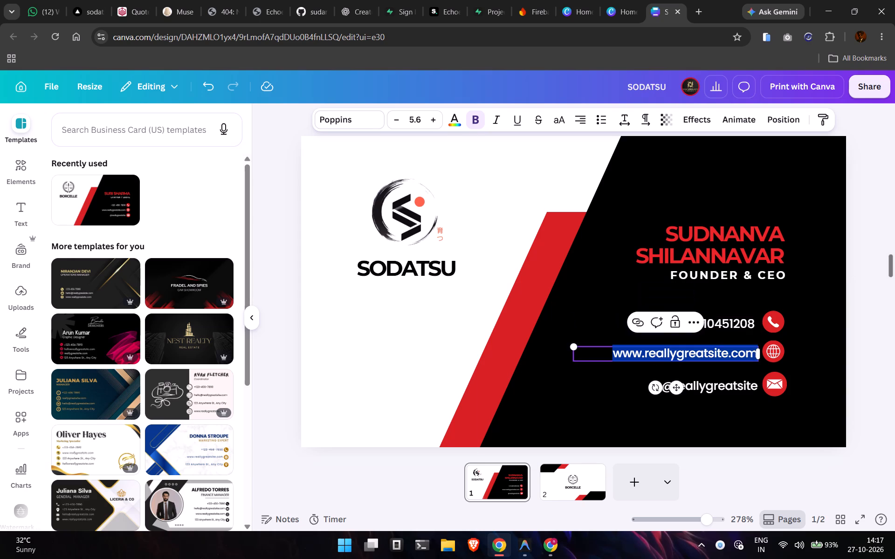
click(719, 356)
key(ctrl+a)
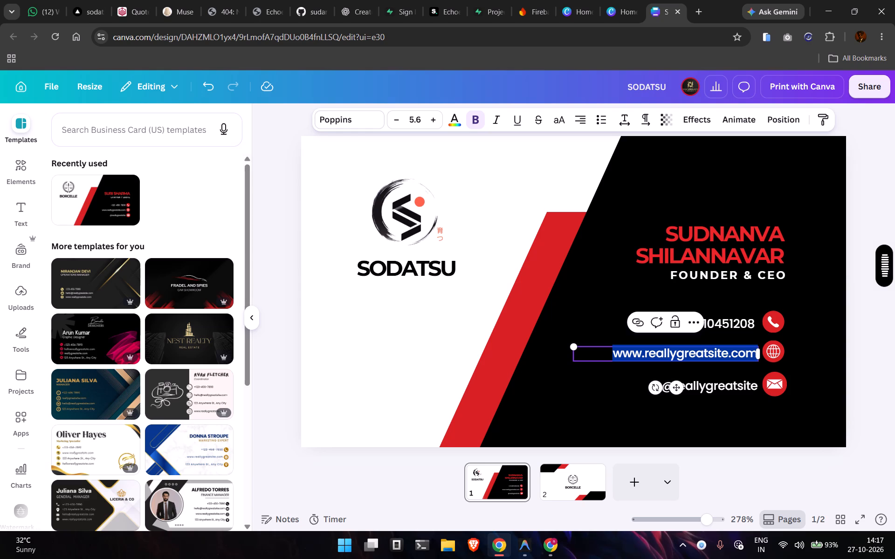
key(ctrl+v)
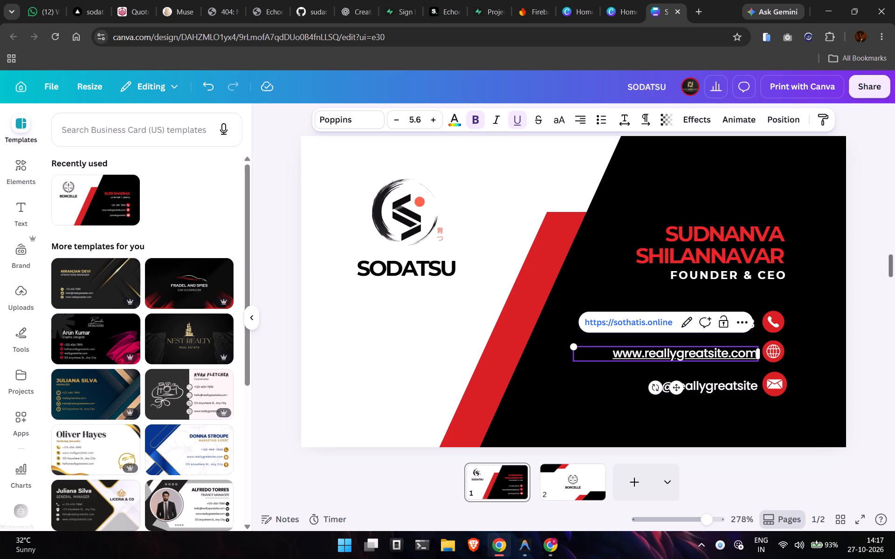
click(685, 325)
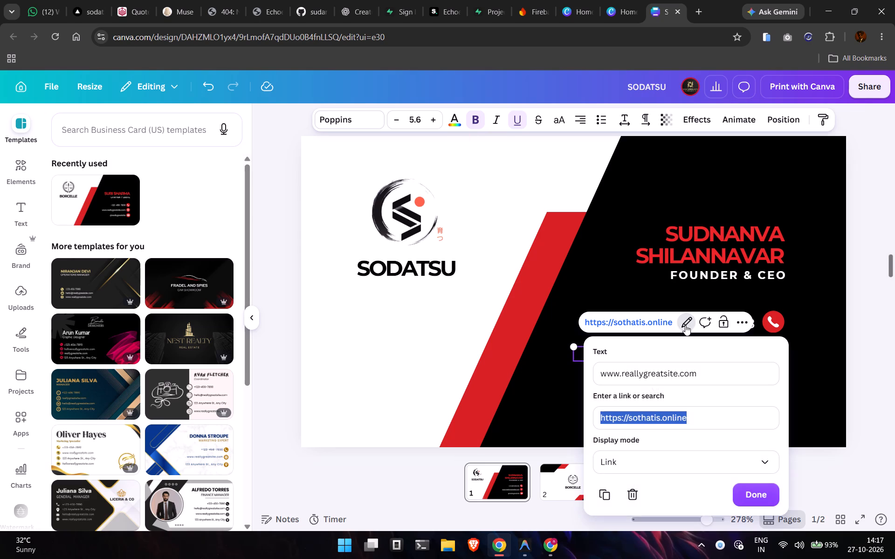
double_click(650, 414)
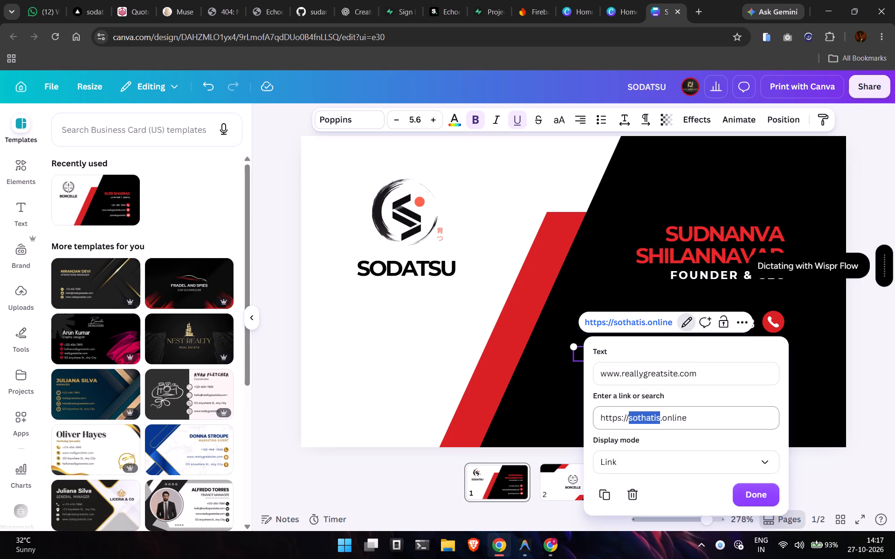
key(ctrl+v)
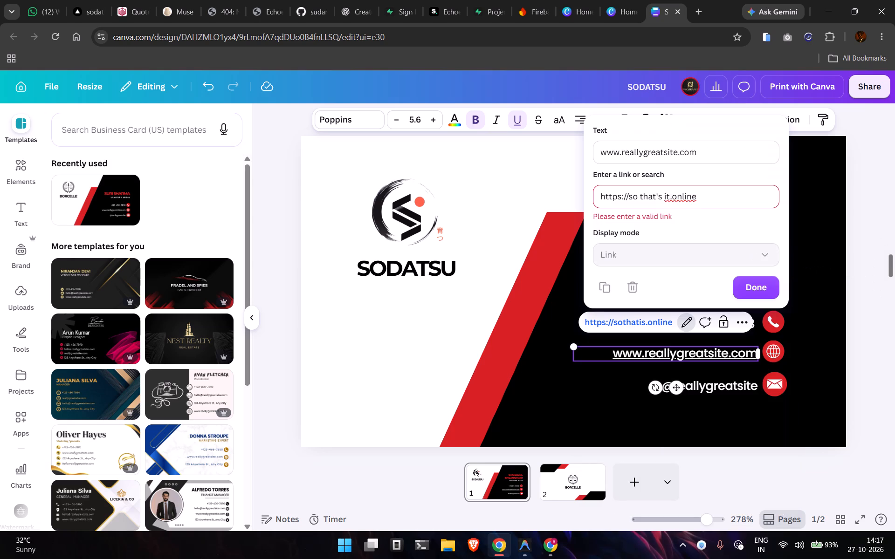
key(ctrl+z)
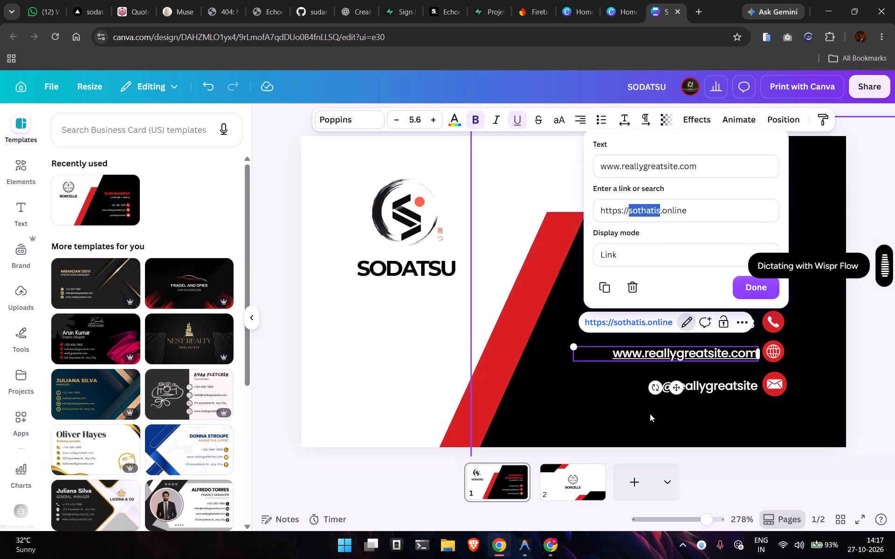
key(ctrl+v)
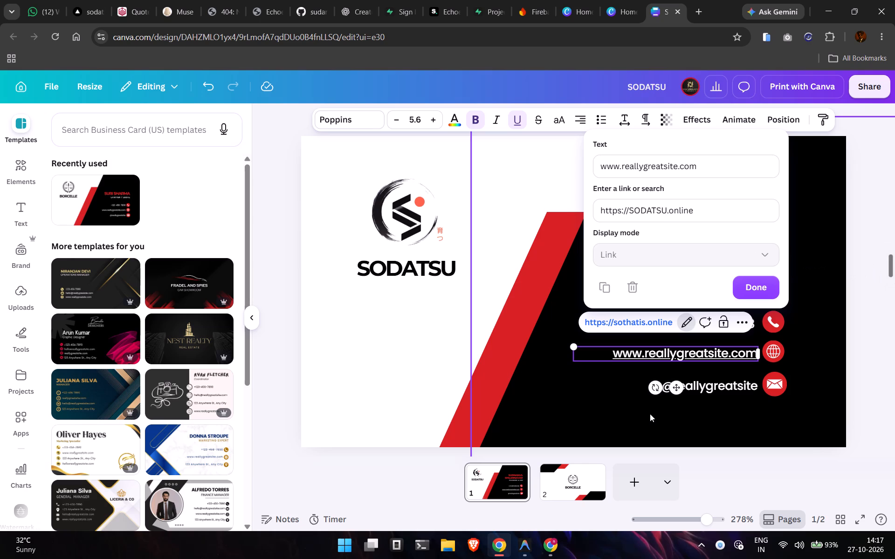
key(ctrl+shift+Left)
key(ctrl+shift+Left)
key(ctrl+shift+Right)
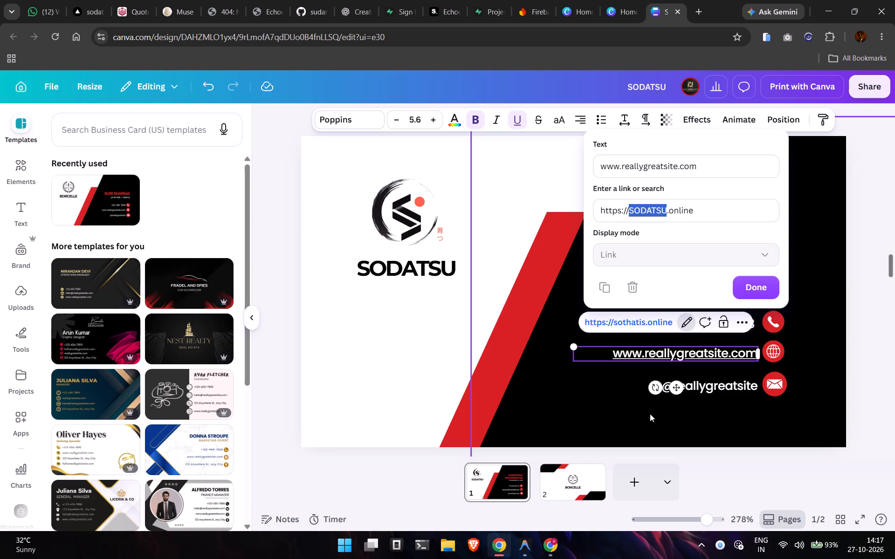
key(Right)
key(backslash)
key(BackSpace)
key(BackSpace)
key(BackSpace)
key(BackSpace)
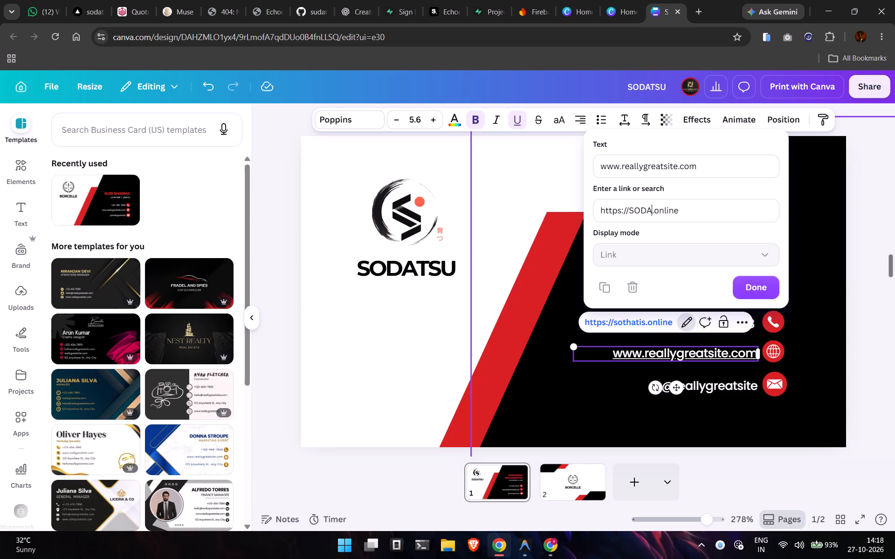
key(BackSpace)
key(BackSpace)
key(BackSpace)
key(BackSpace)
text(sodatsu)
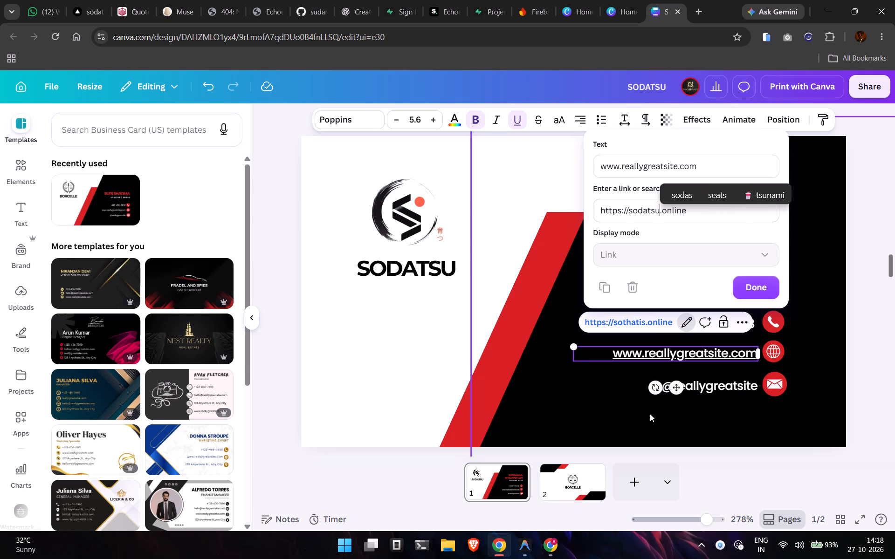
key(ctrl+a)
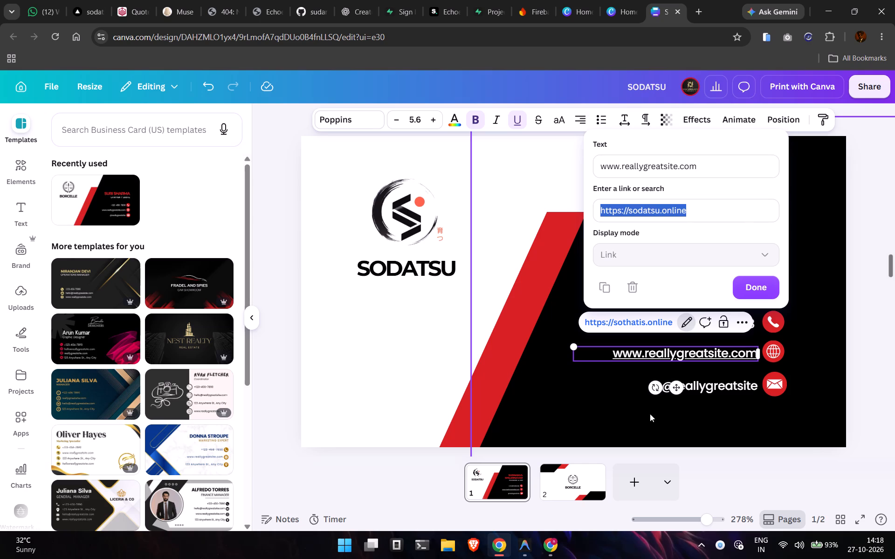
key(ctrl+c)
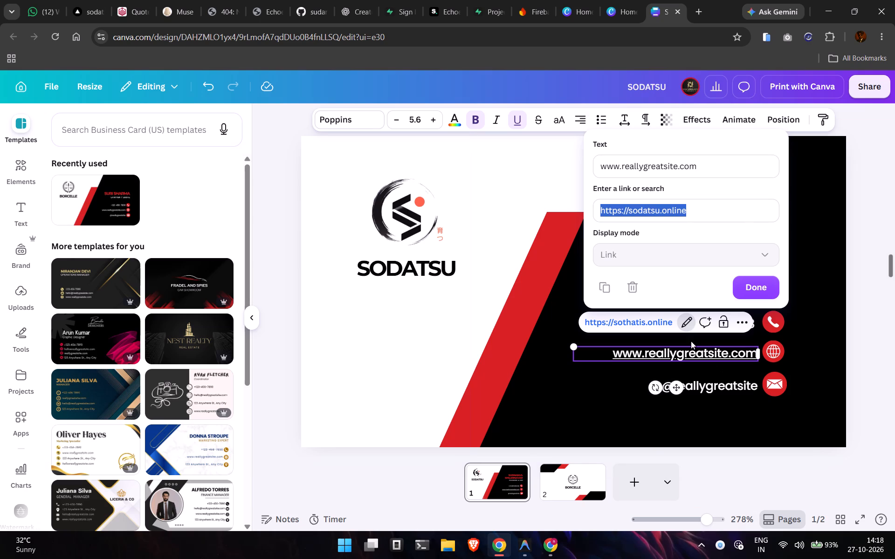
drag(706, 177, 432, 170)
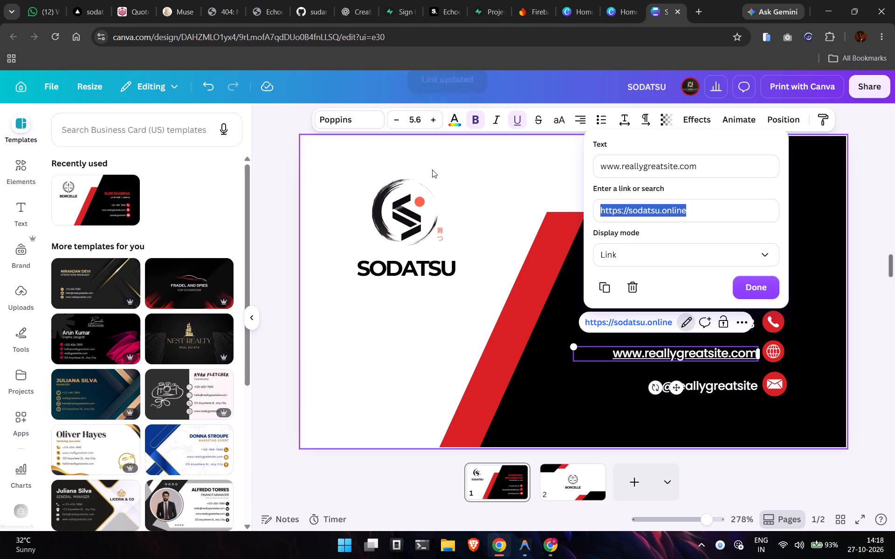
drag(432, 170, 688, 166)
click(692, 165)
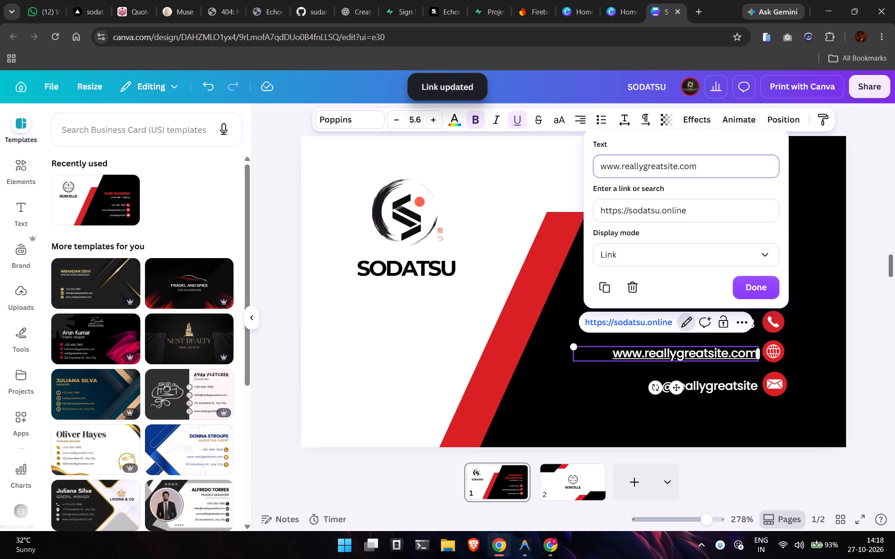
key(ctrl+a)
key(ctrl+v)
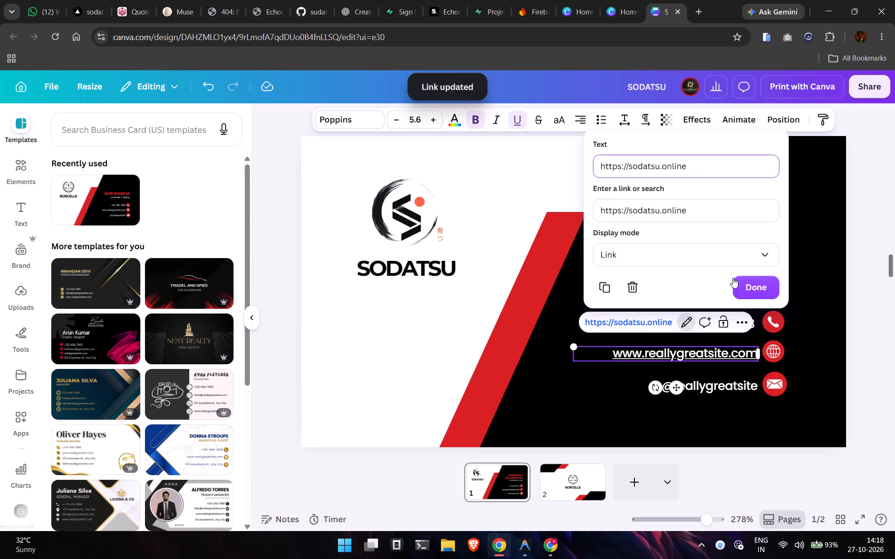
click(737, 286)
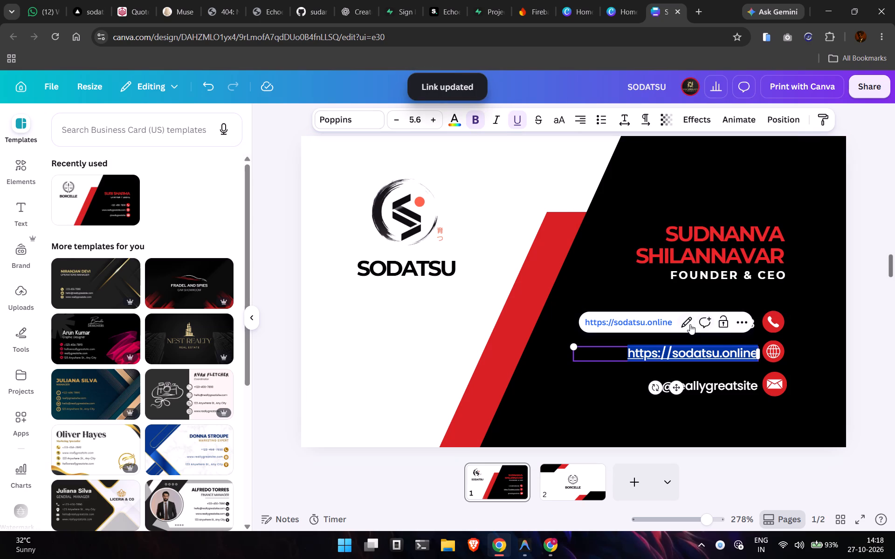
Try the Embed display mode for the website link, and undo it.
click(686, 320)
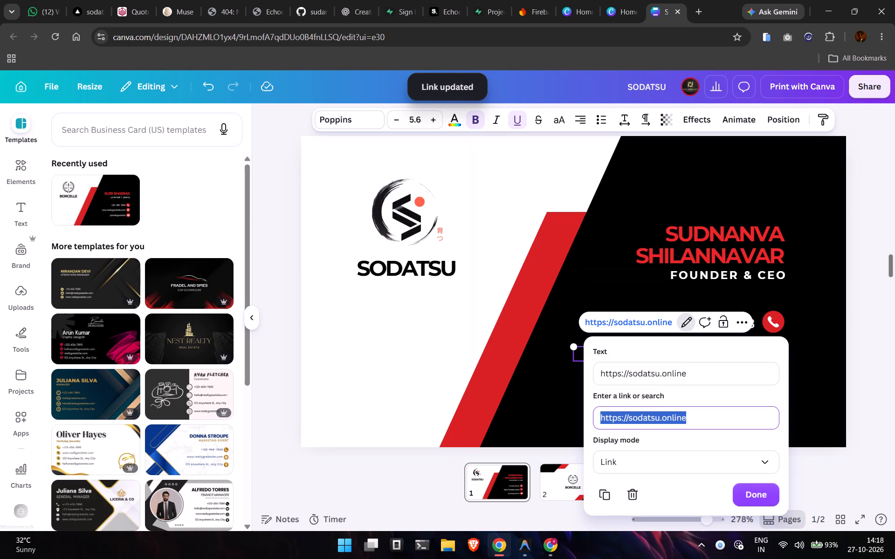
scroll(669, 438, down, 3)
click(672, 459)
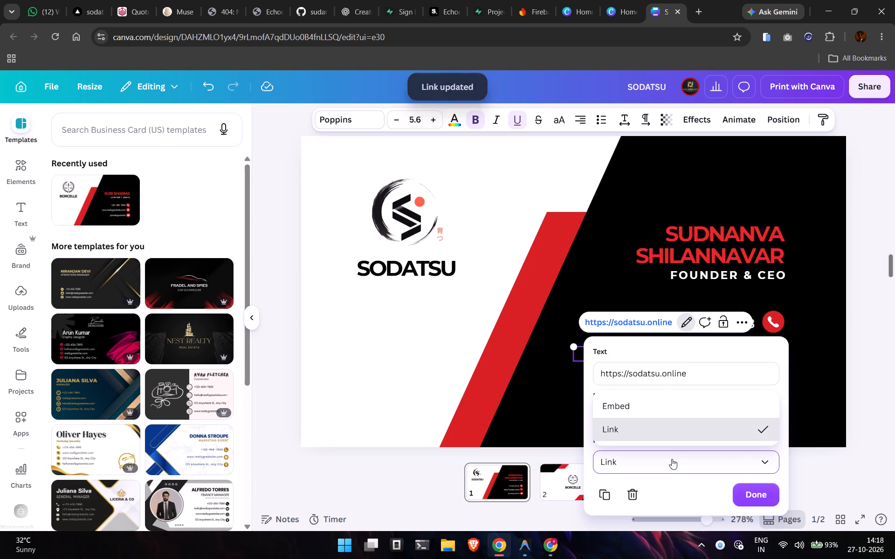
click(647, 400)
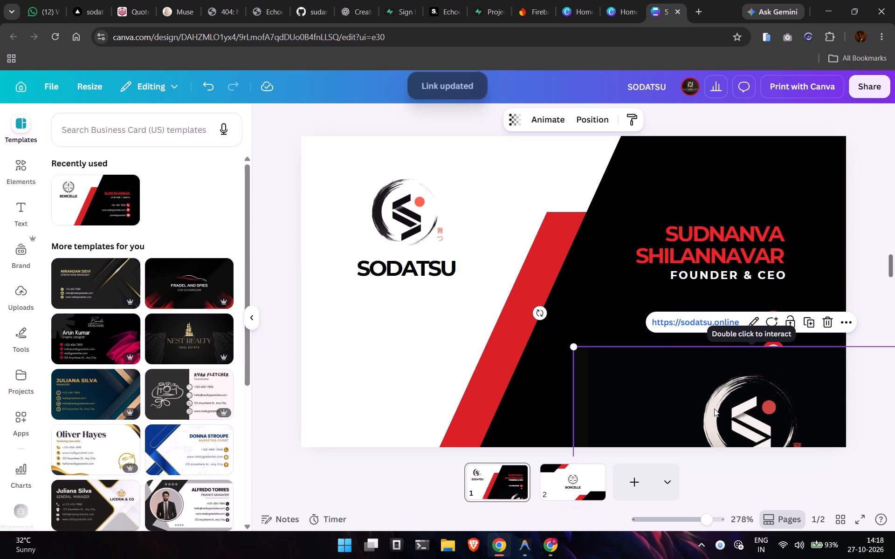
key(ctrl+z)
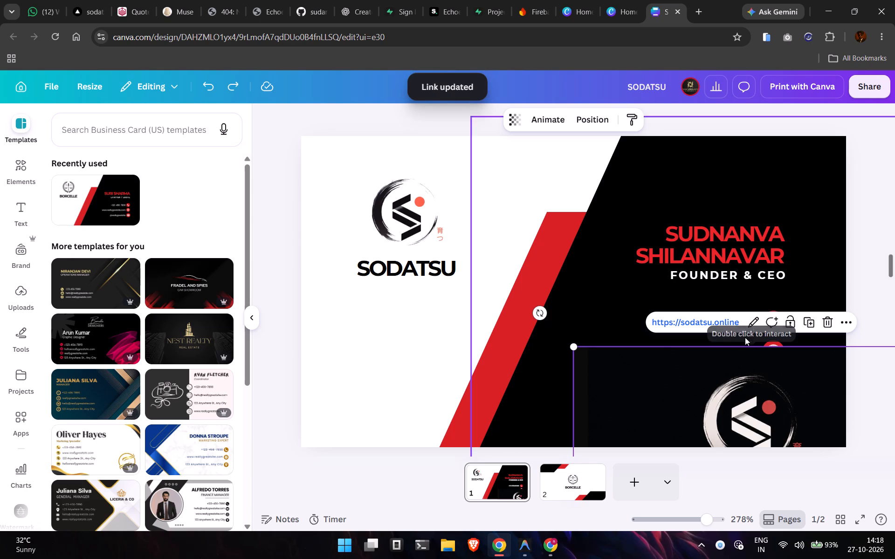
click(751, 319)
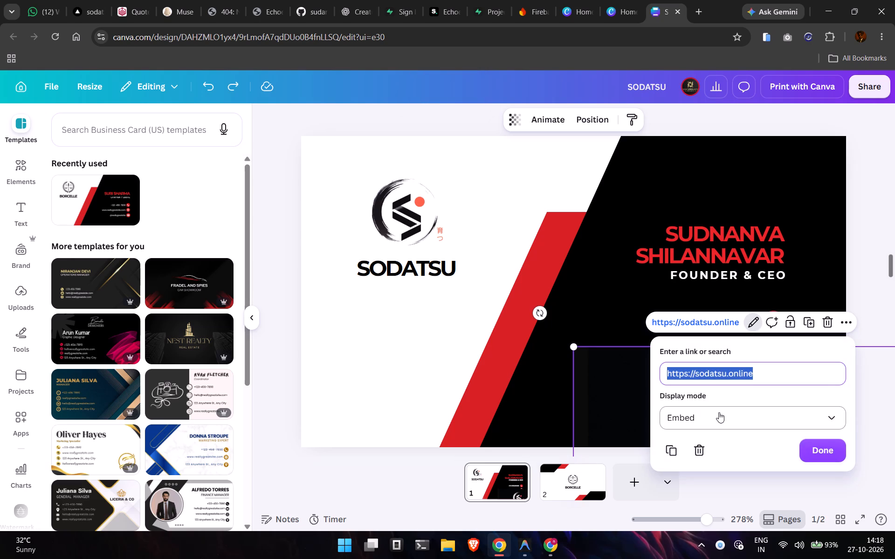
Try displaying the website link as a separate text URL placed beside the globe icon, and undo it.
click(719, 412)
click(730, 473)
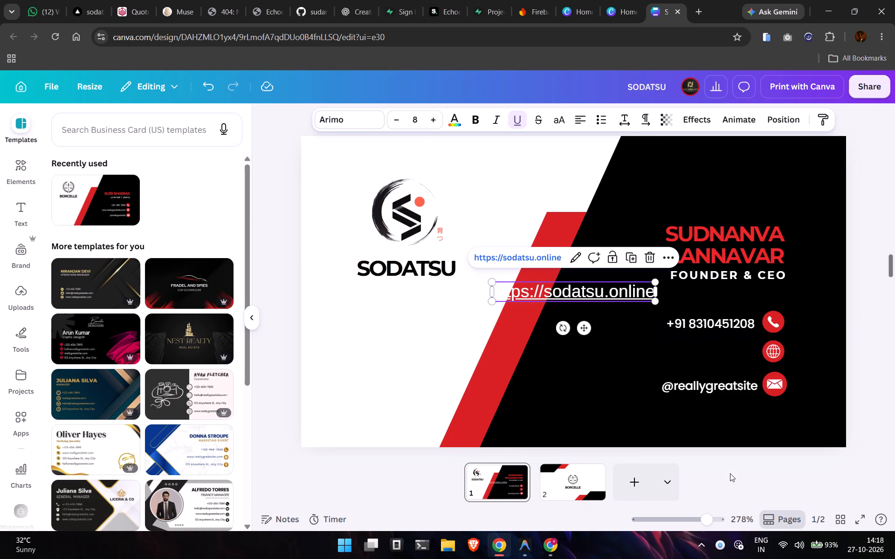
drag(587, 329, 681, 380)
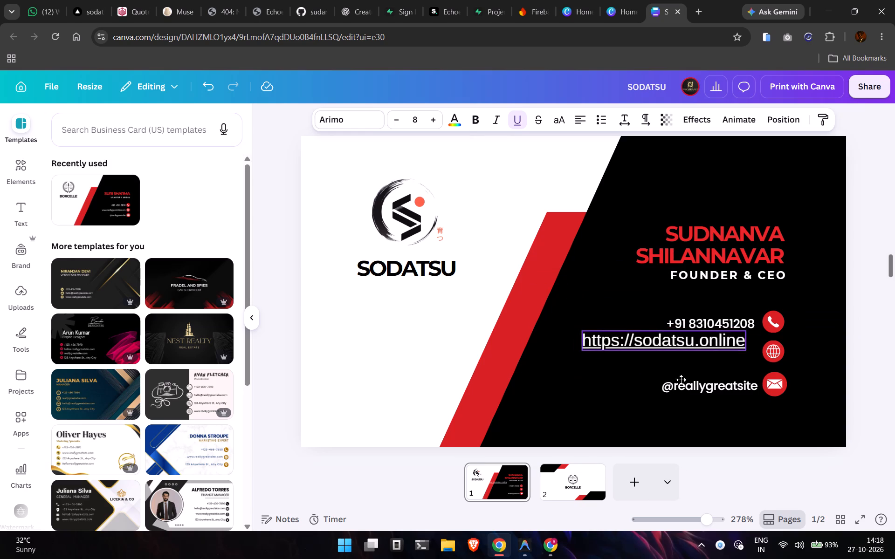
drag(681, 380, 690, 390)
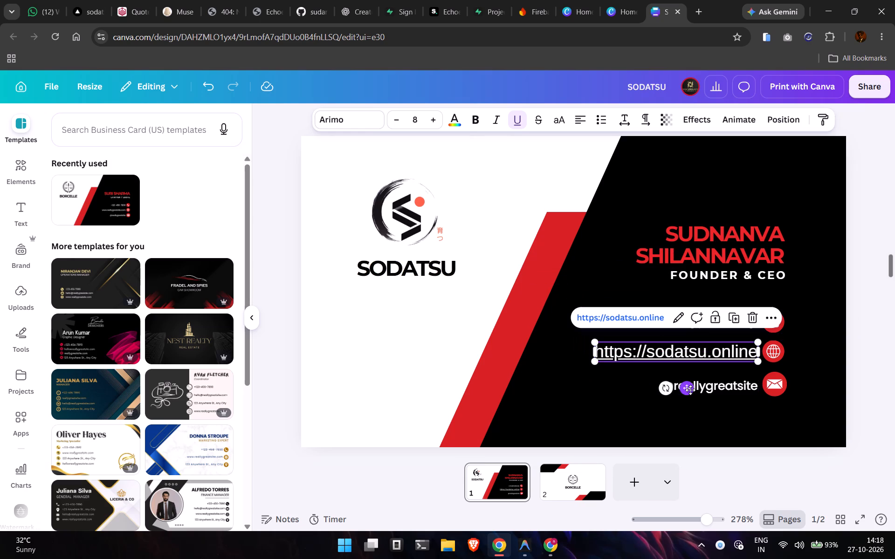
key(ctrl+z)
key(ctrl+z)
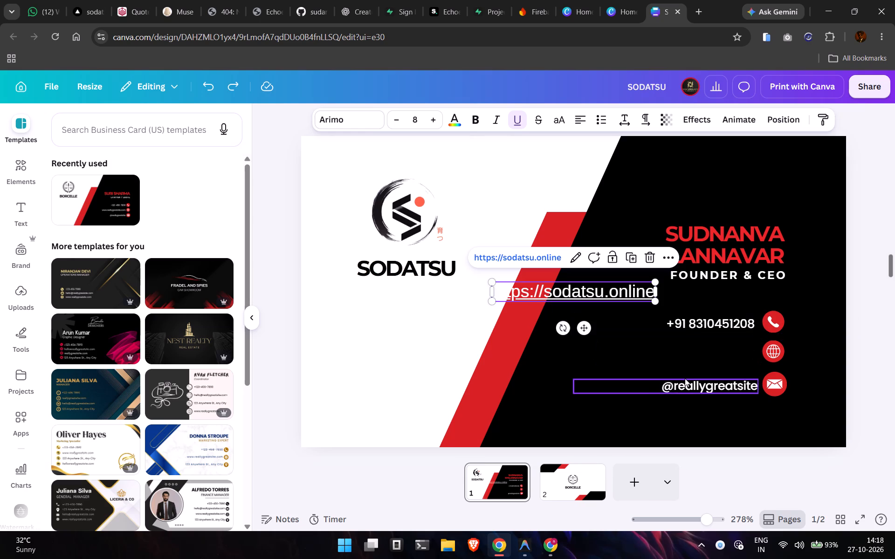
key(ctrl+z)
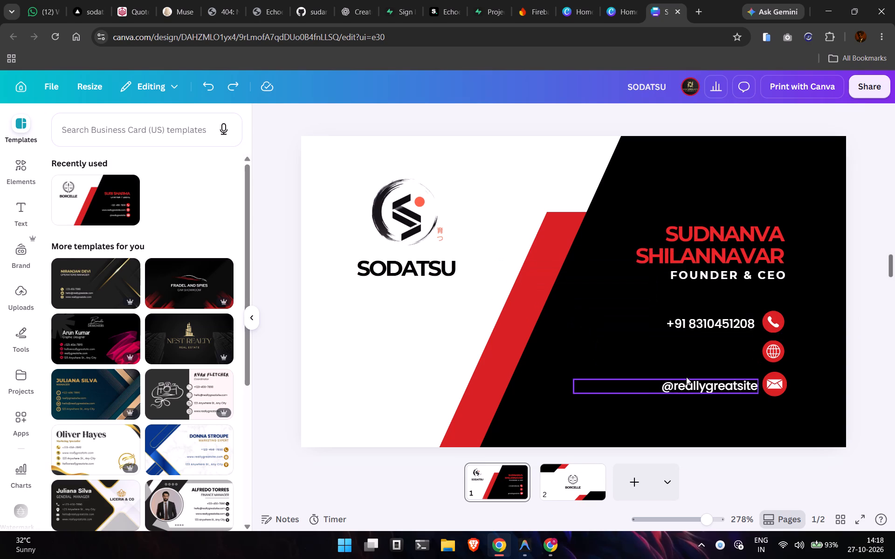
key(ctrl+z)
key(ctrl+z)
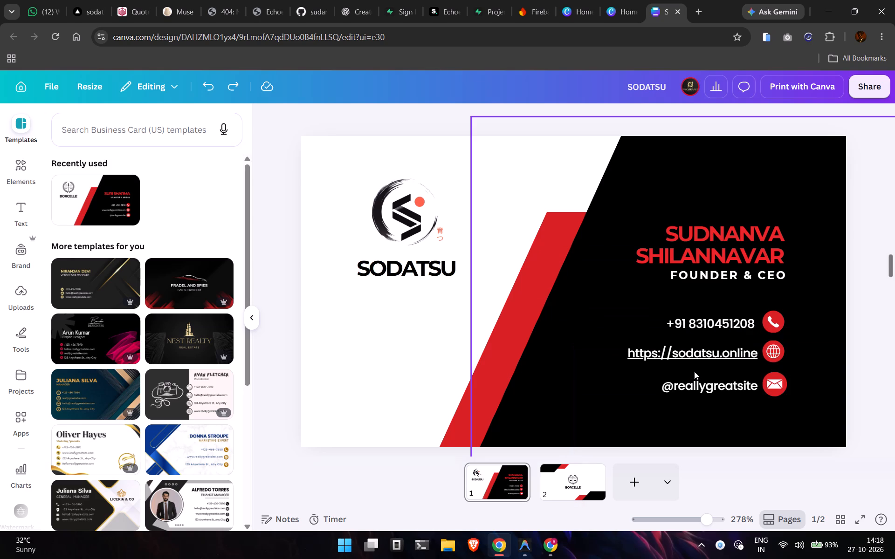
click(696, 357)
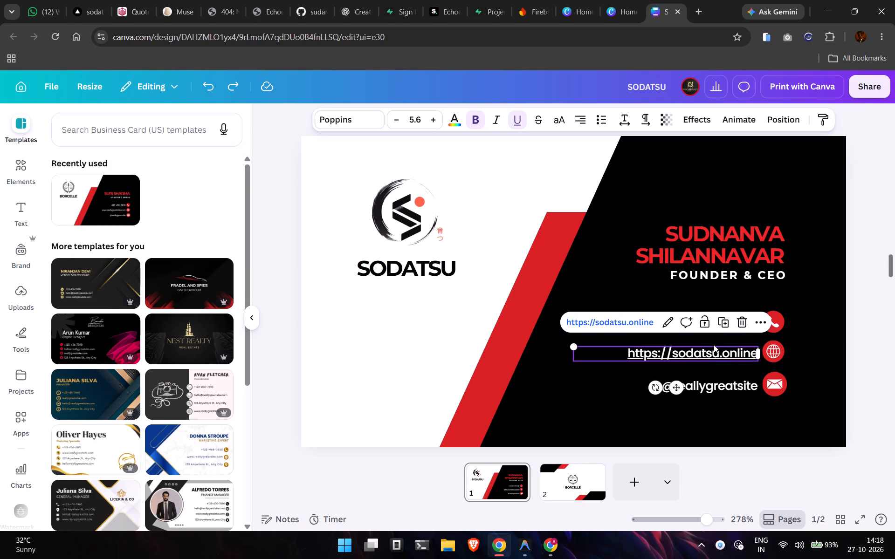
click(520, 112)
click(852, 202)
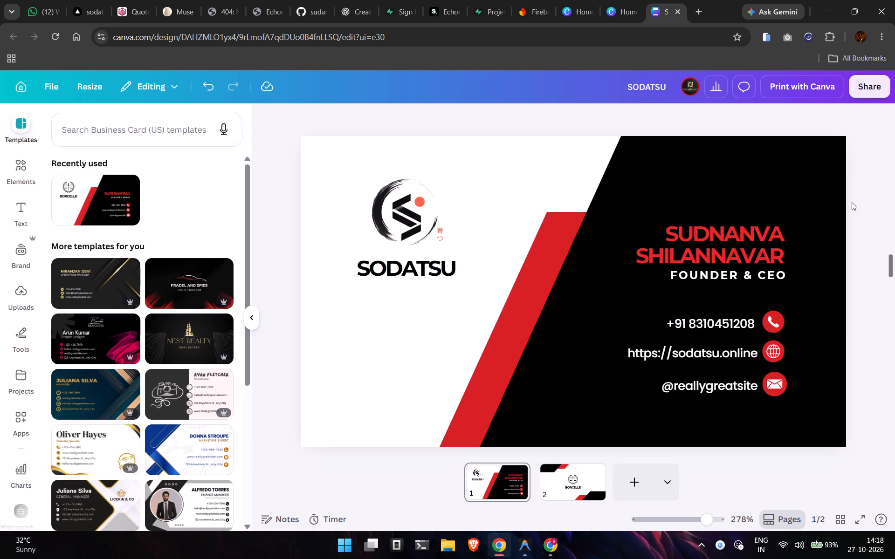
click(717, 355)
click(723, 387)
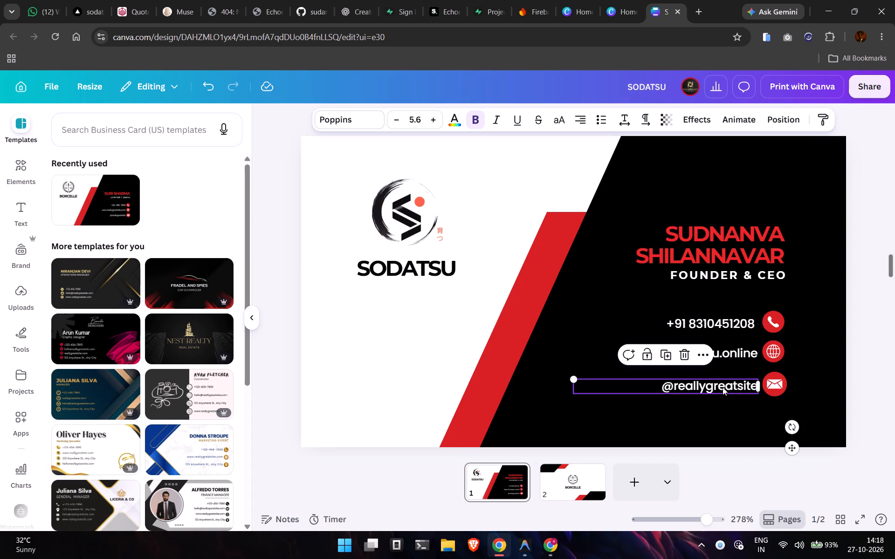
double_click(723, 387)
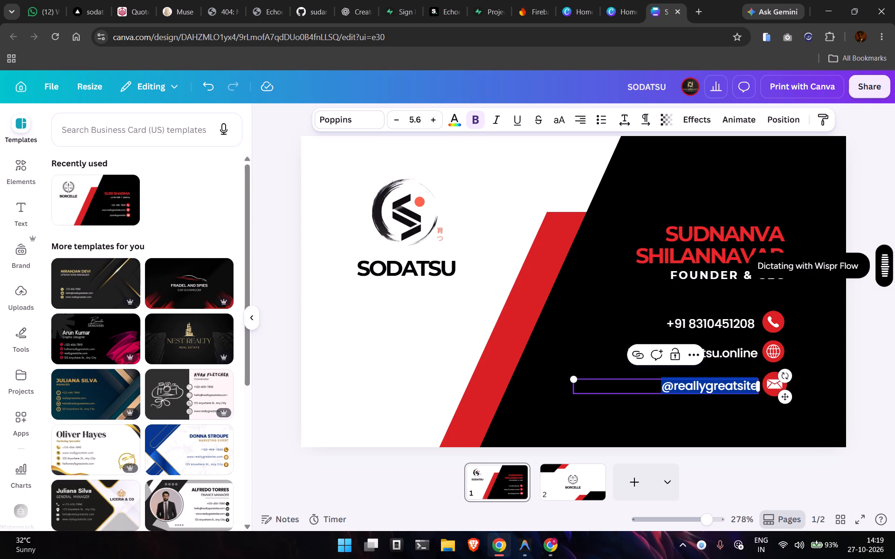
key(ctrl+v)
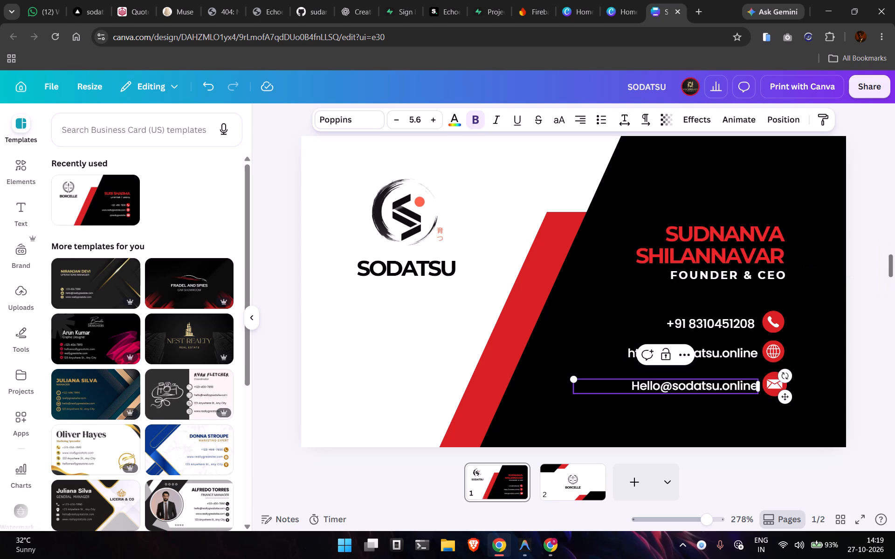
click(635, 388)
key(Delete)
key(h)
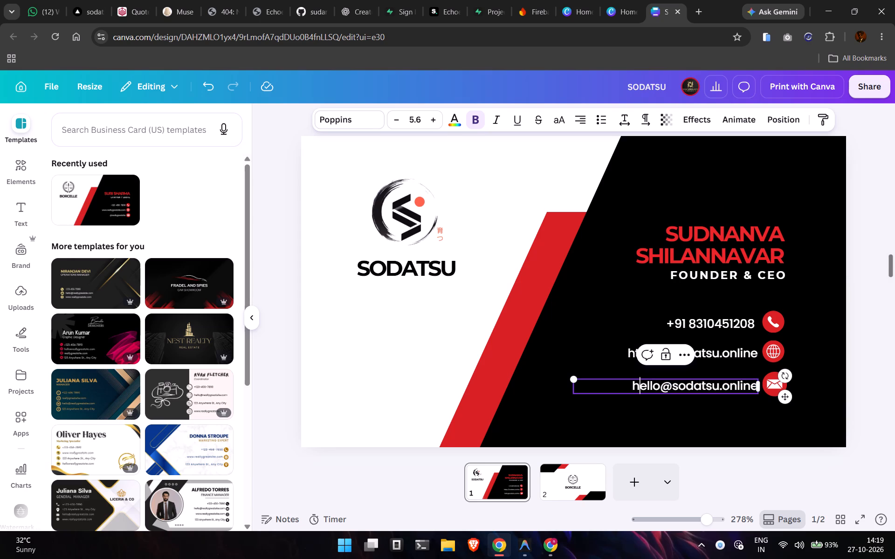
click(860, 367)
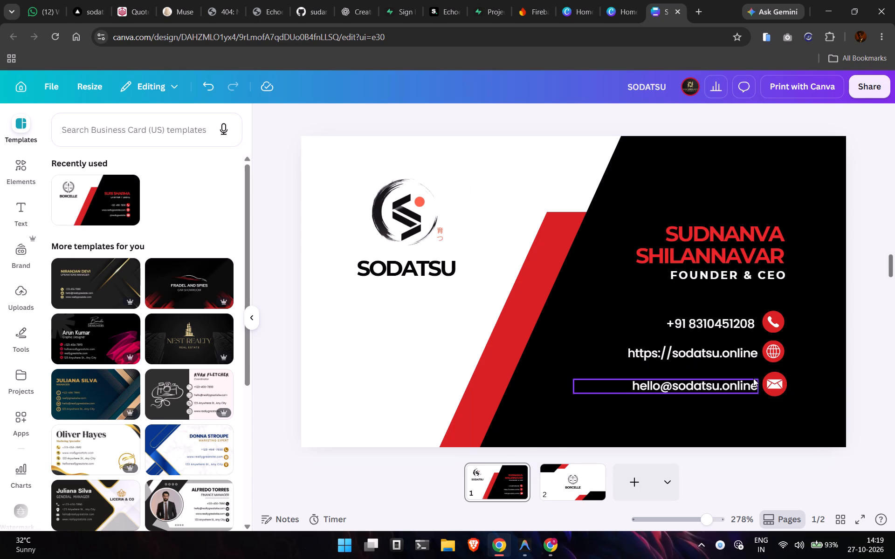
Check the BORCELLE back side on page 2 and select the round brush-stroke logo above SODATSU on page 1.
key(Right)
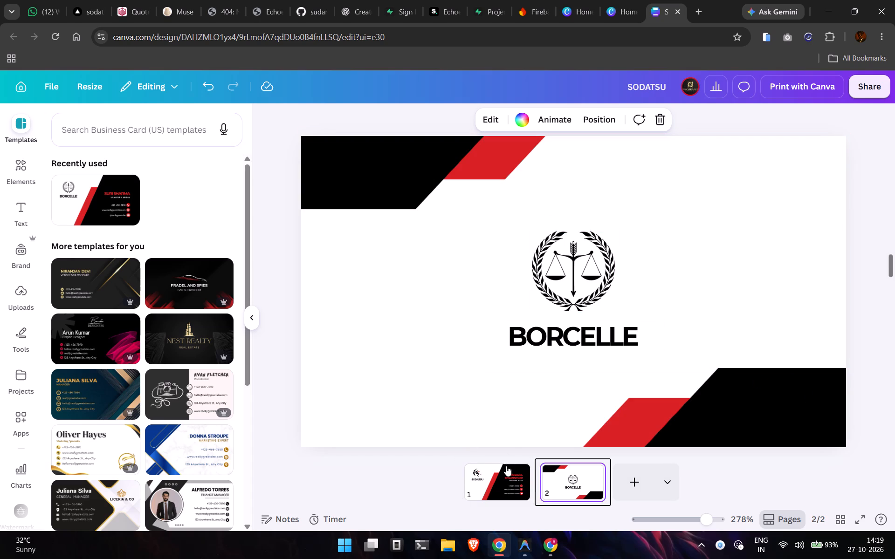
click(512, 484)
click(414, 226)
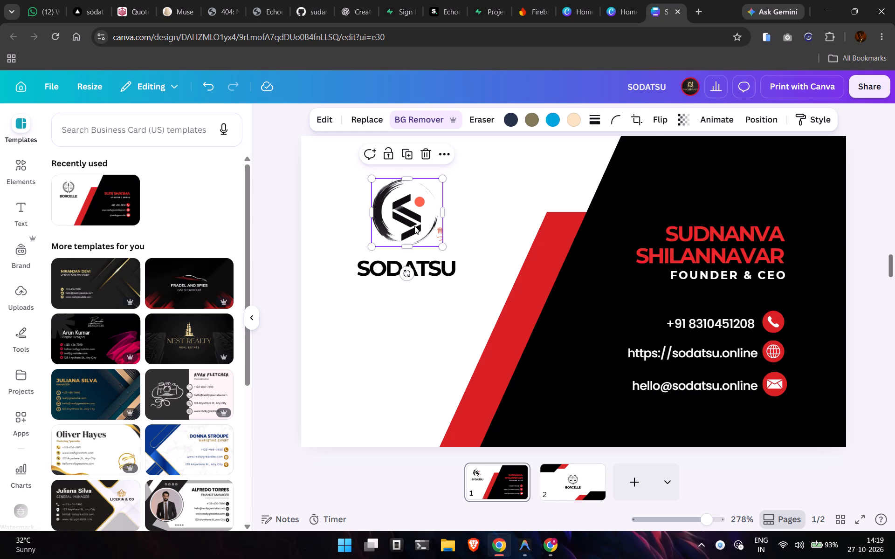
Copy the SODATSU logo from page 1 to page 2 and centre it over the scales emblem.
key(ctrl+c)
click(561, 477)
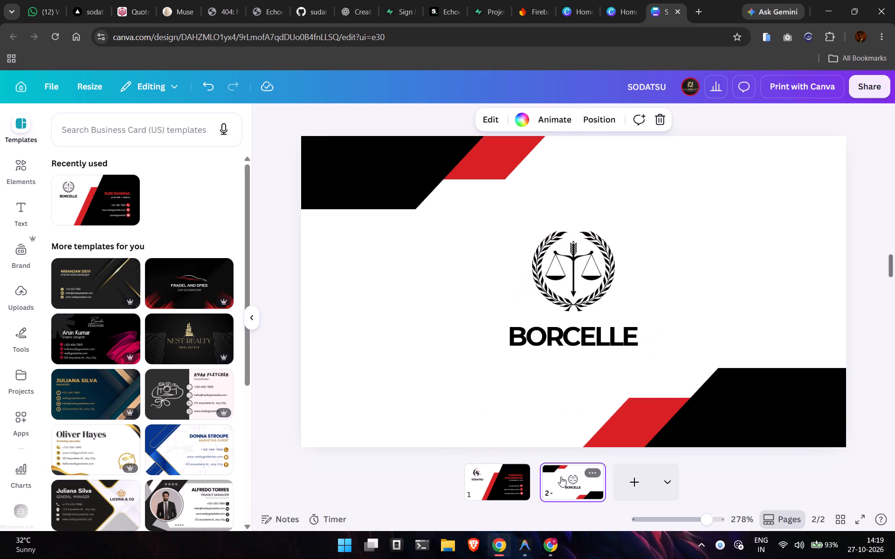
click(598, 253)
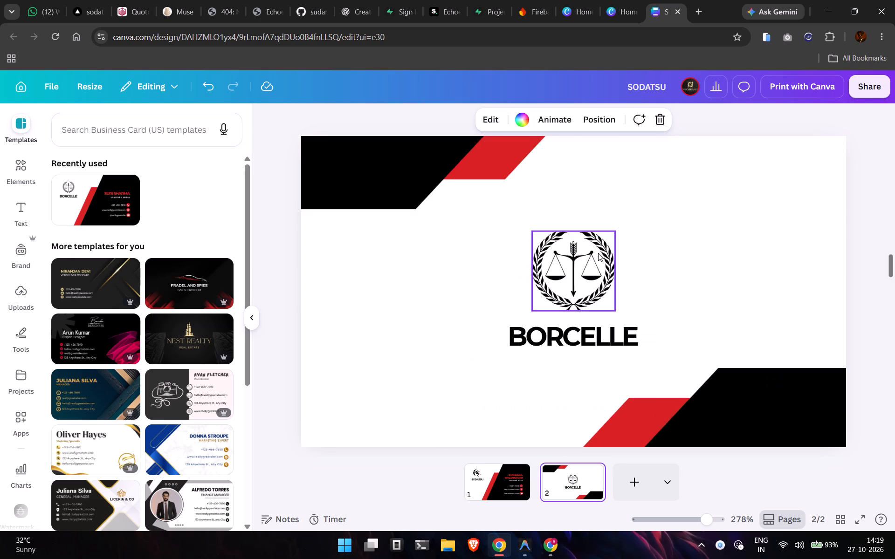
click(456, 116)
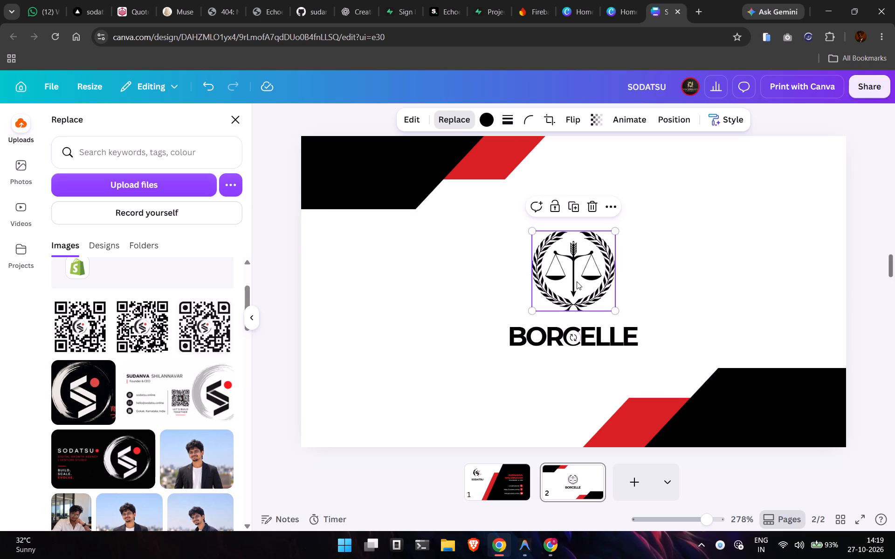
key(ctrl+v)
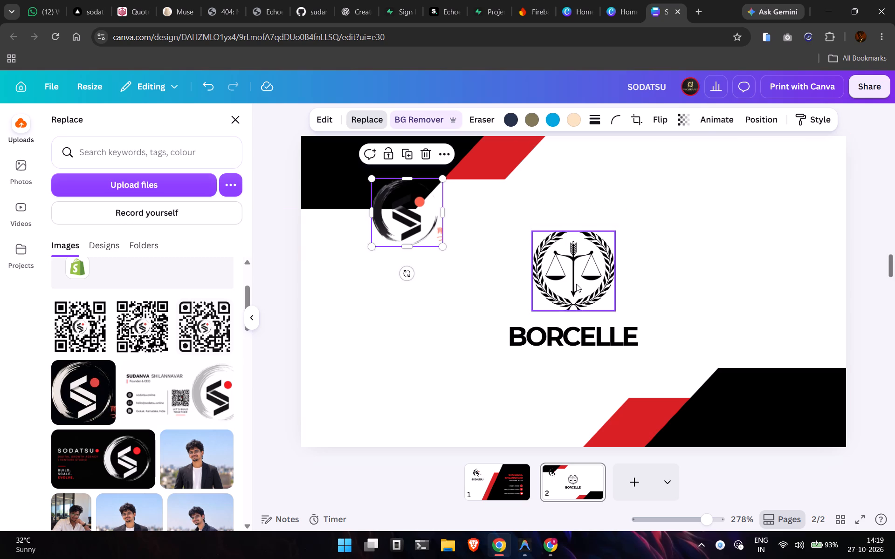
drag(414, 211, 566, 302)
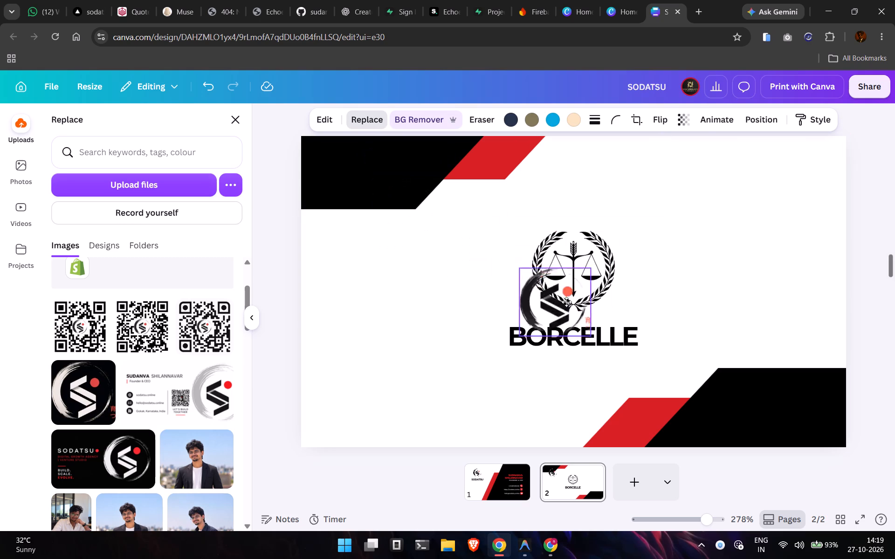
drag(566, 302, 582, 266)
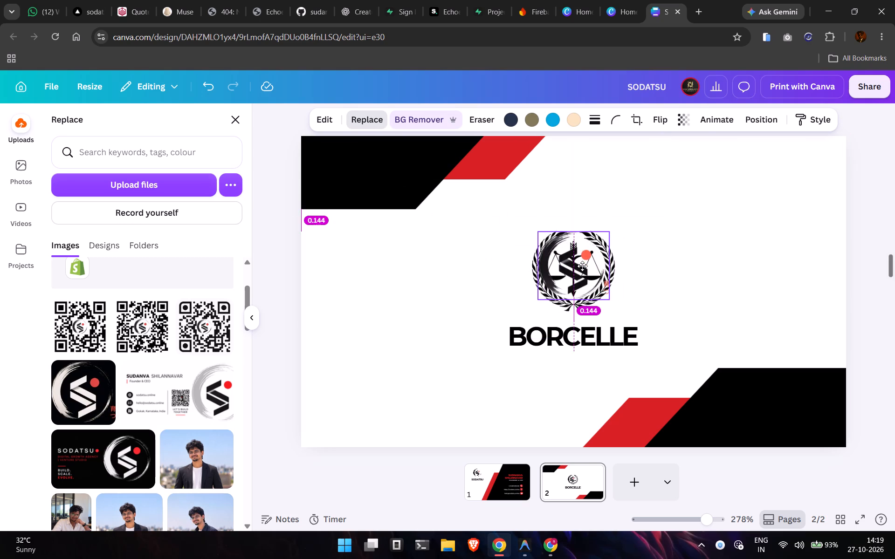
drag(582, 266, 578, 269)
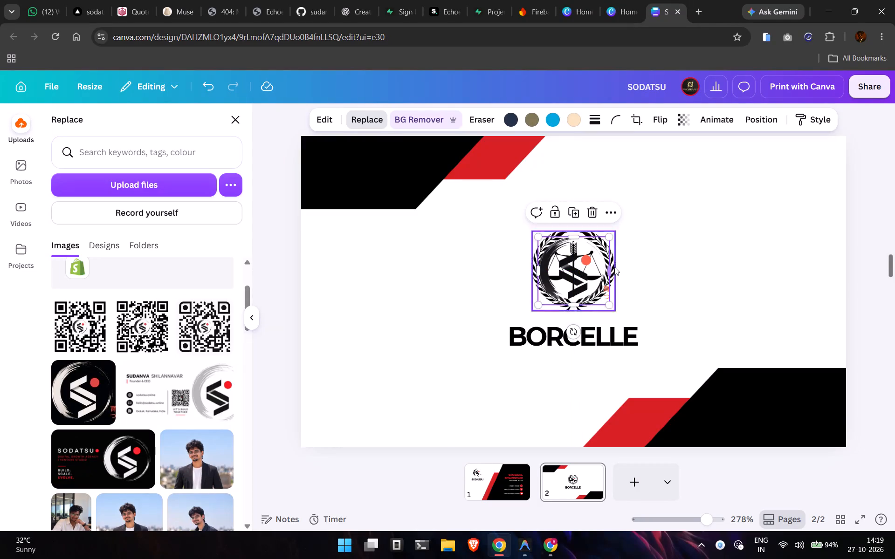
Delete the scales-and-laurel emblem behind the SODATSU logo on page 2.
click(615, 266)
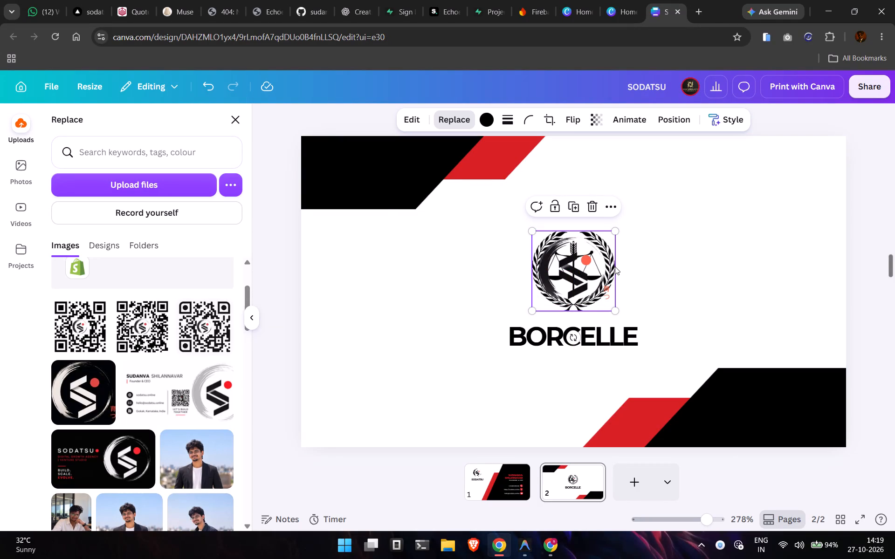
click(594, 207)
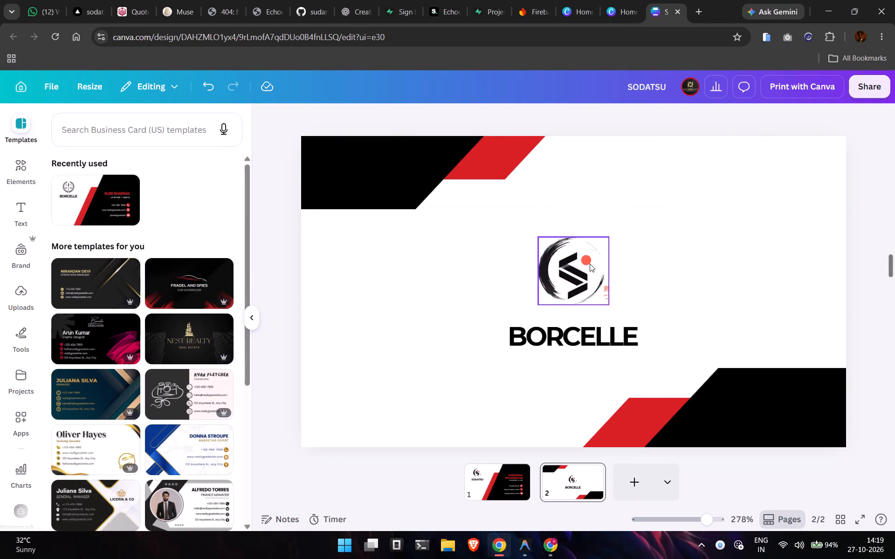
Enlarge the page 2 logo to about 0.6 × 0.6 in and centre it just above the BORCELLE text.
click(590, 264)
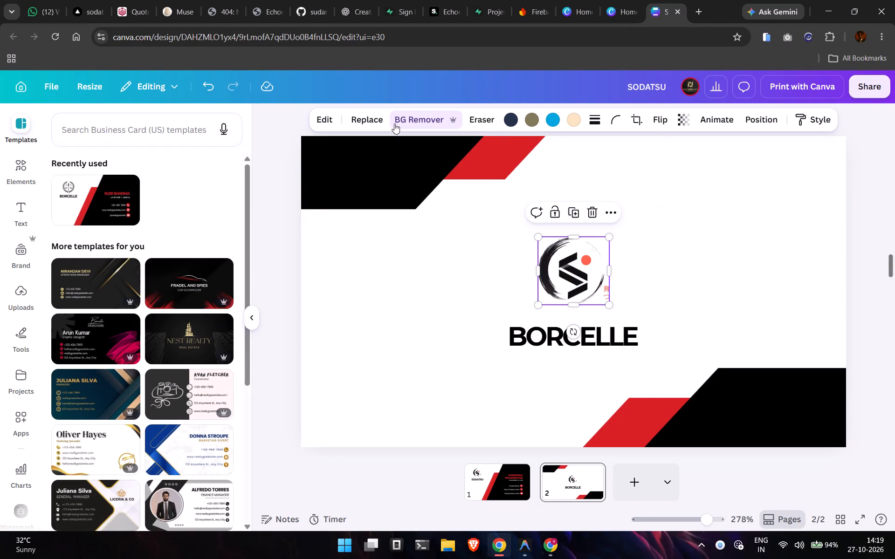
click(329, 128)
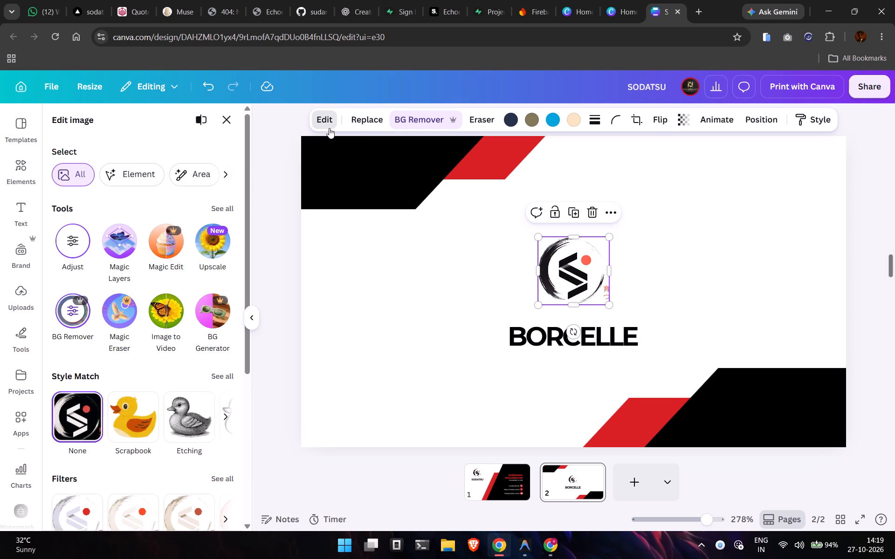
drag(612, 238, 613, 237)
drag(613, 237, 631, 232)
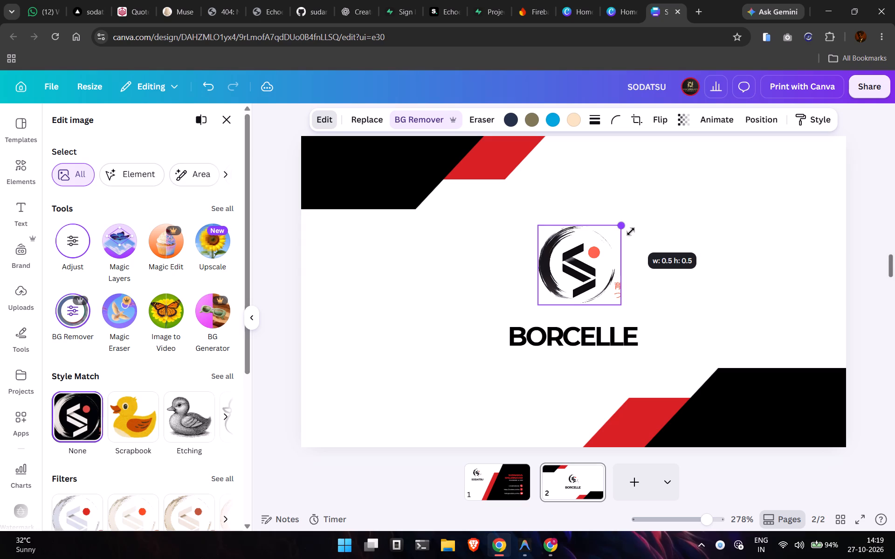
drag(631, 232, 647, 228)
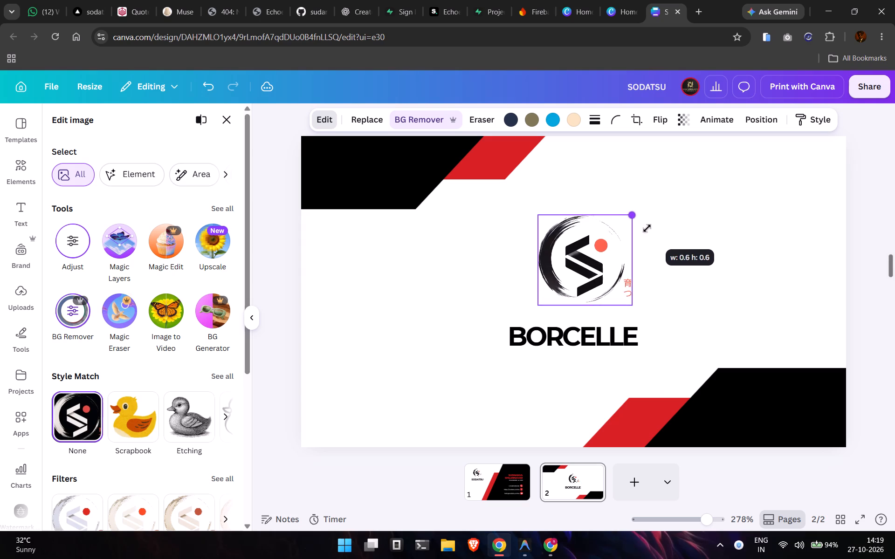
drag(647, 228, 649, 227)
drag(606, 242, 593, 248)
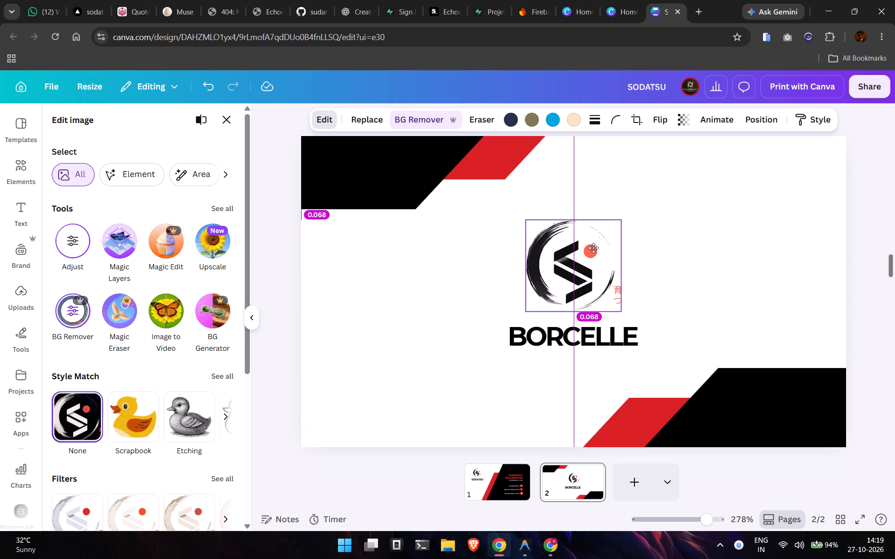
drag(593, 248, 593, 258)
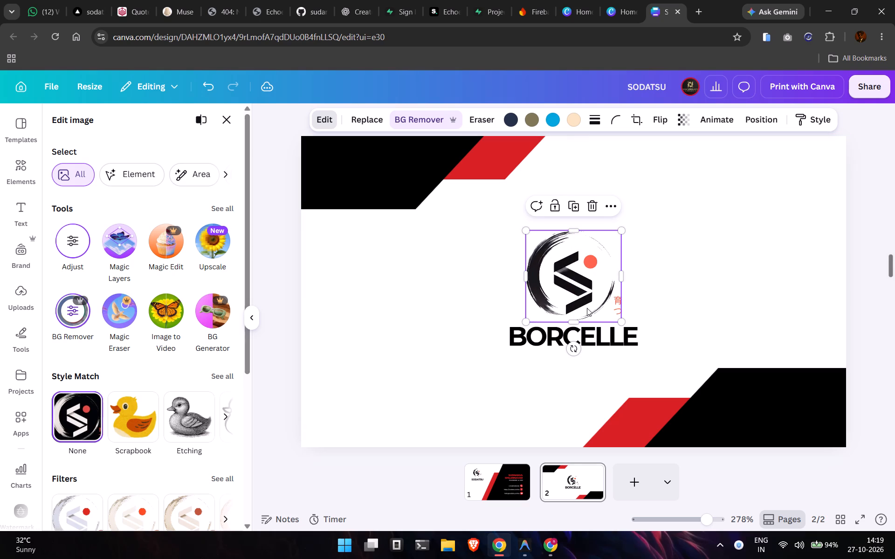
Replace the BORCELLE text under the page 2 logo with SODATSU.
double_click(588, 348)
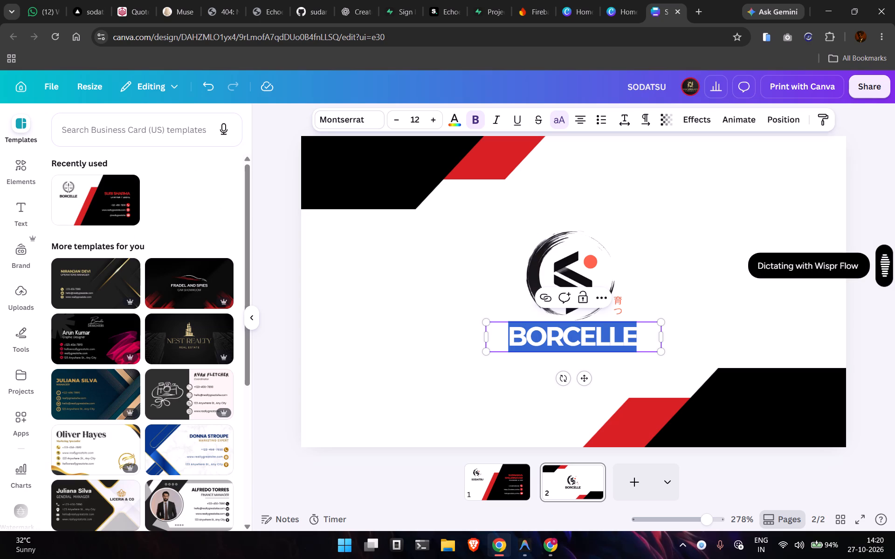
key(ctrl+v)
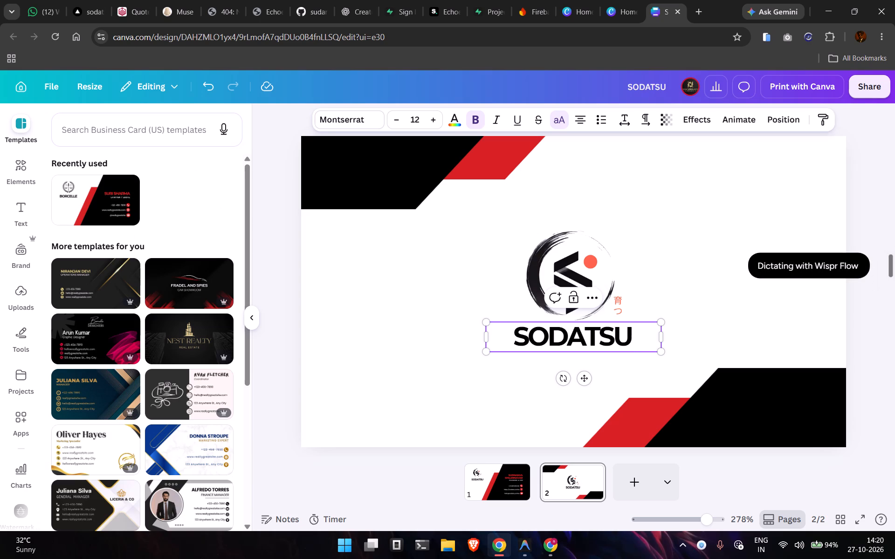
click(702, 359)
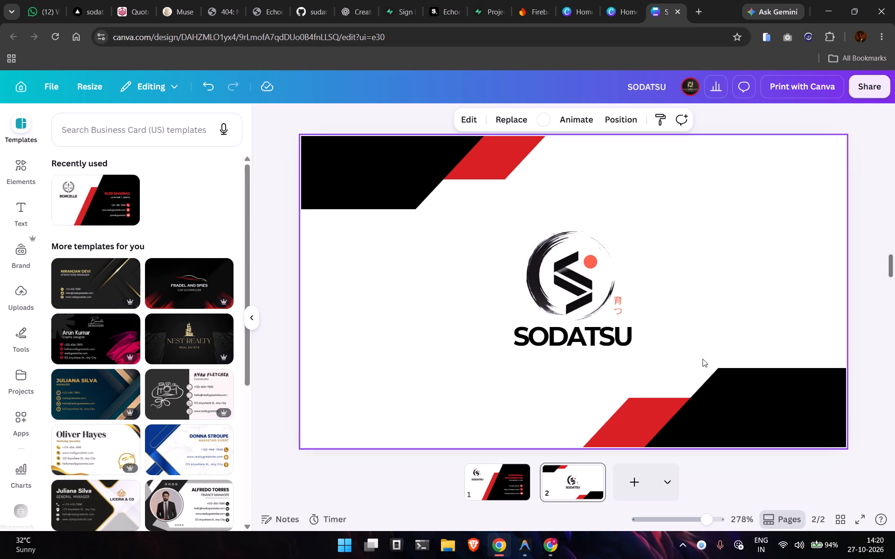
click(594, 336)
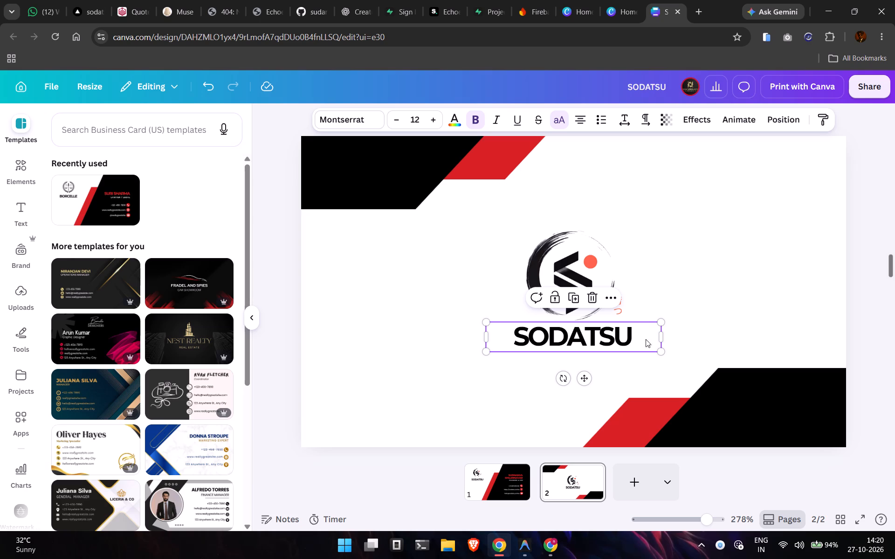
drag(662, 335, 624, 341)
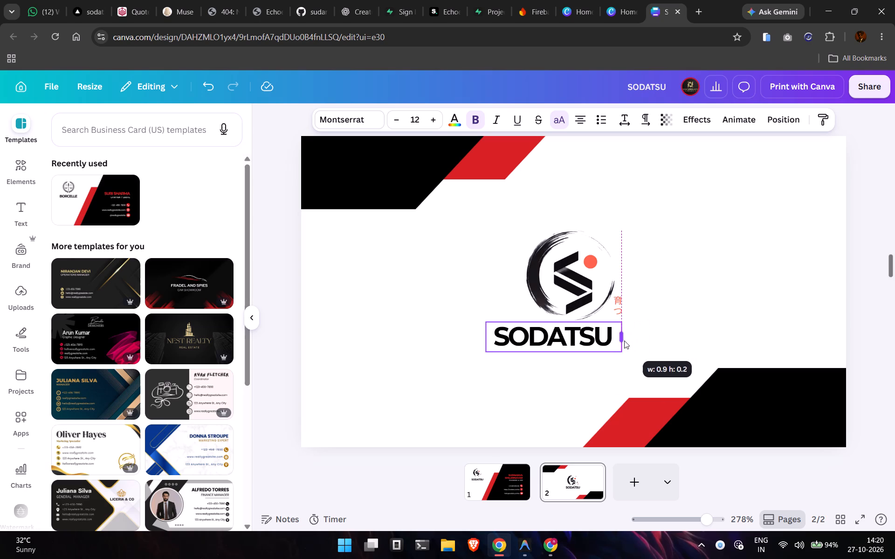
drag(624, 341, 640, 338)
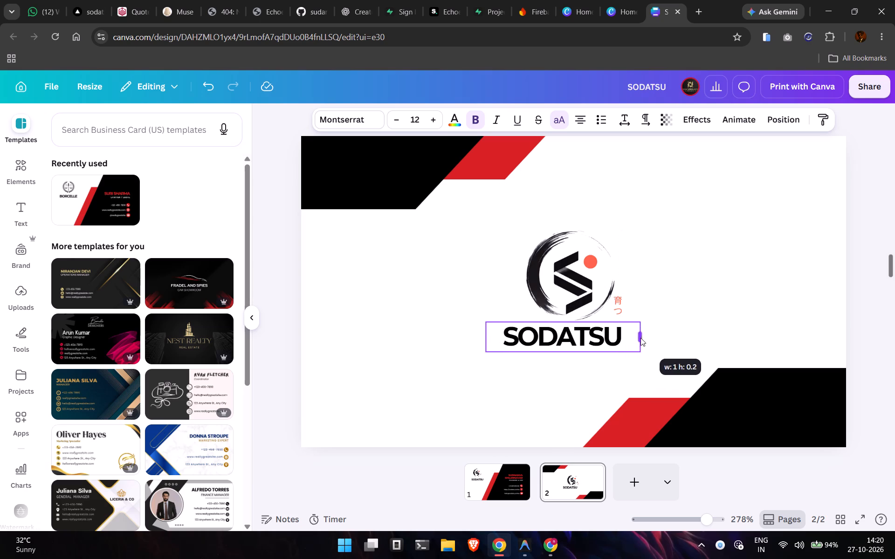
drag(640, 338, 640, 338)
click(628, 340)
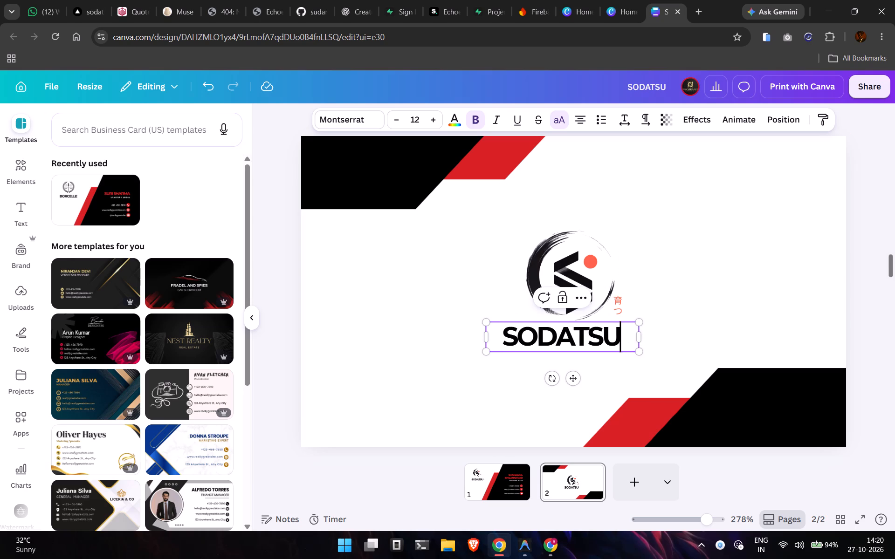
key(Delete)
key(Right)
click(671, 342)
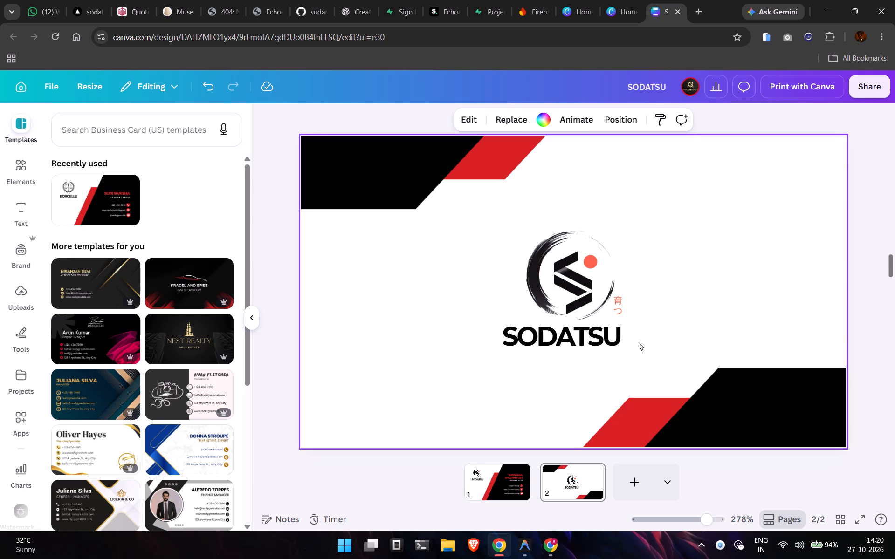
click(595, 339)
key(Right)
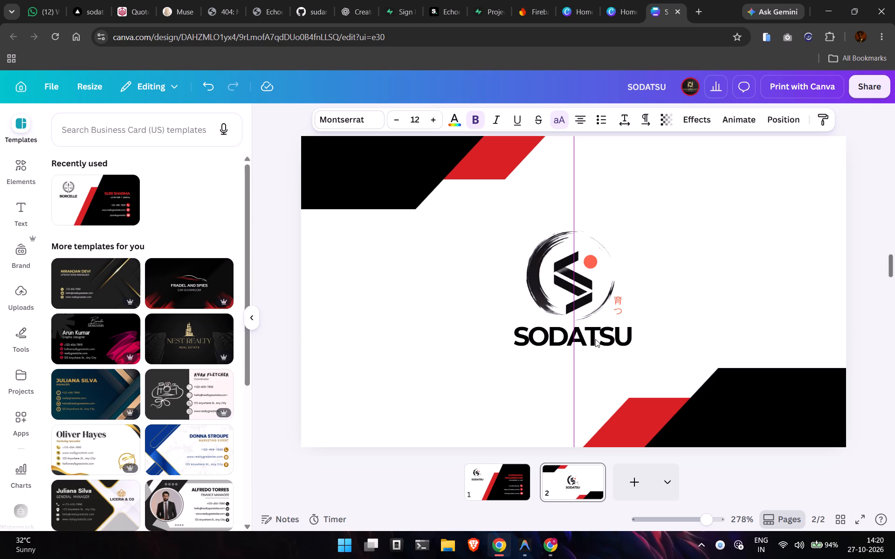
key(Right)
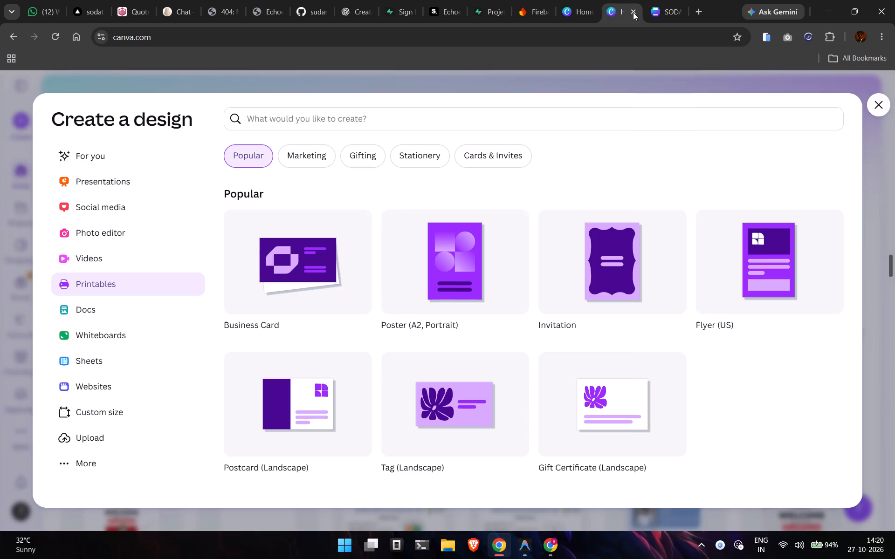
click(633, 12)
click(588, 12)
click(588, 12)
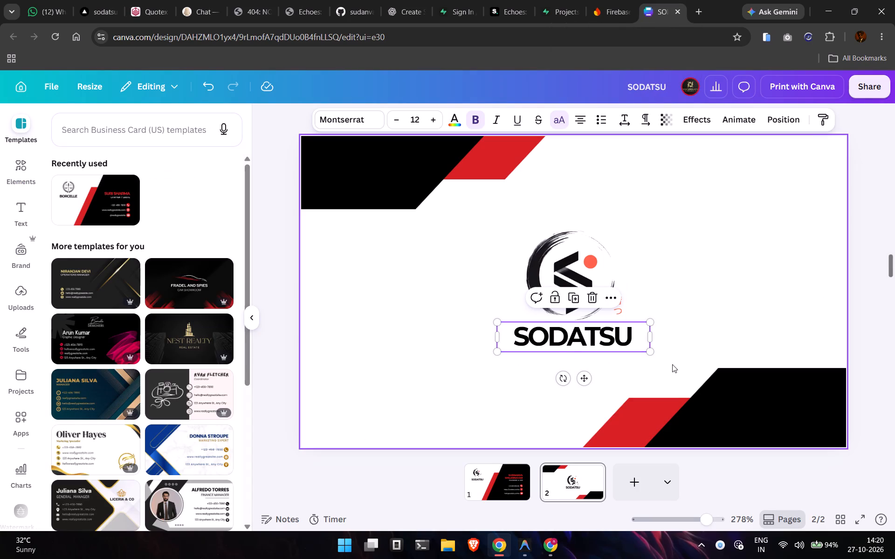
Add the first uploaded SODATSU QR code to page 1's white area and shrink it to about 0.4 × 0.4 in.
click(706, 357)
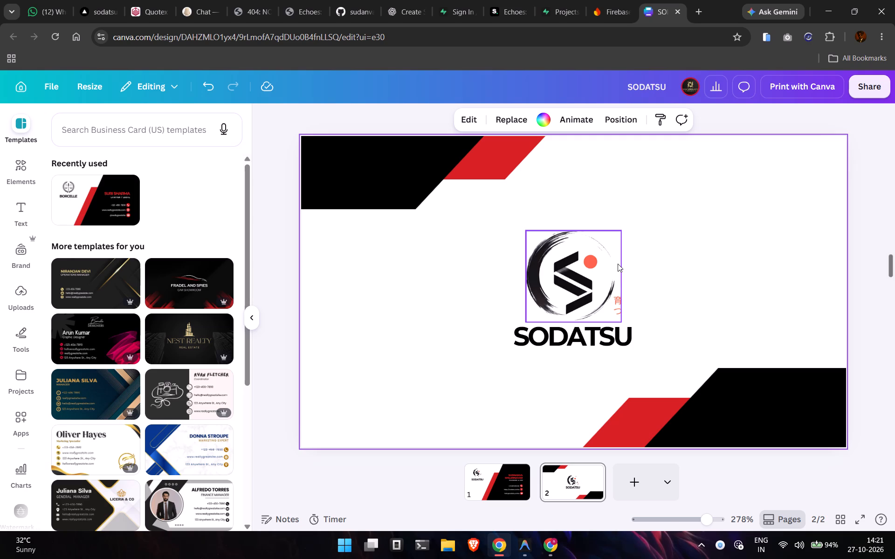
key(Left)
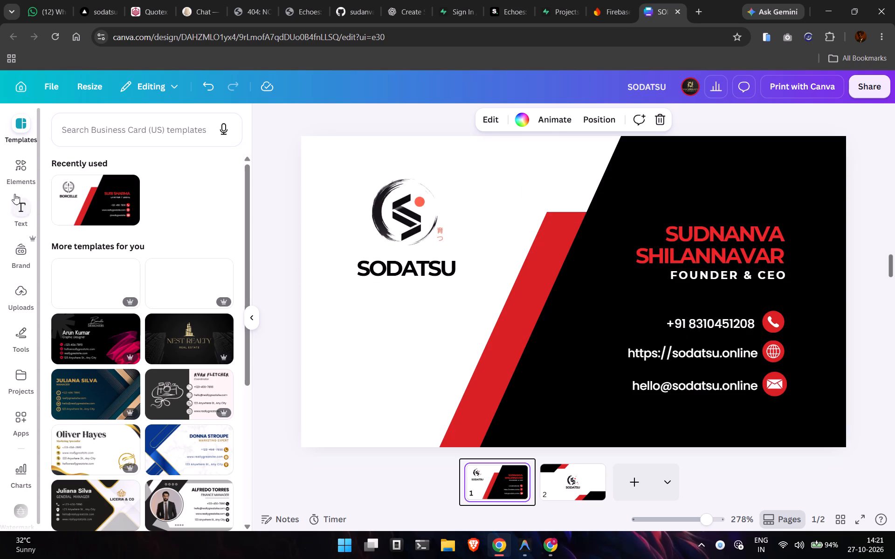
click(16, 299)
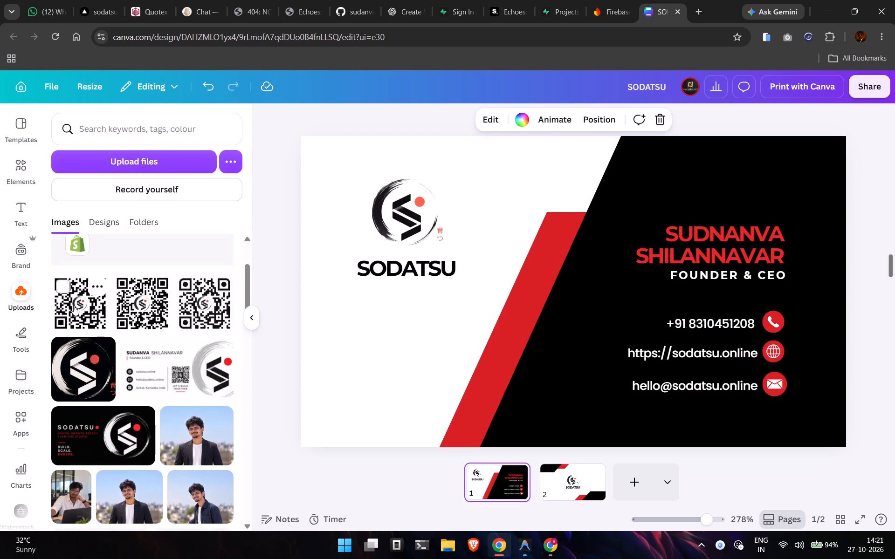
click(74, 305)
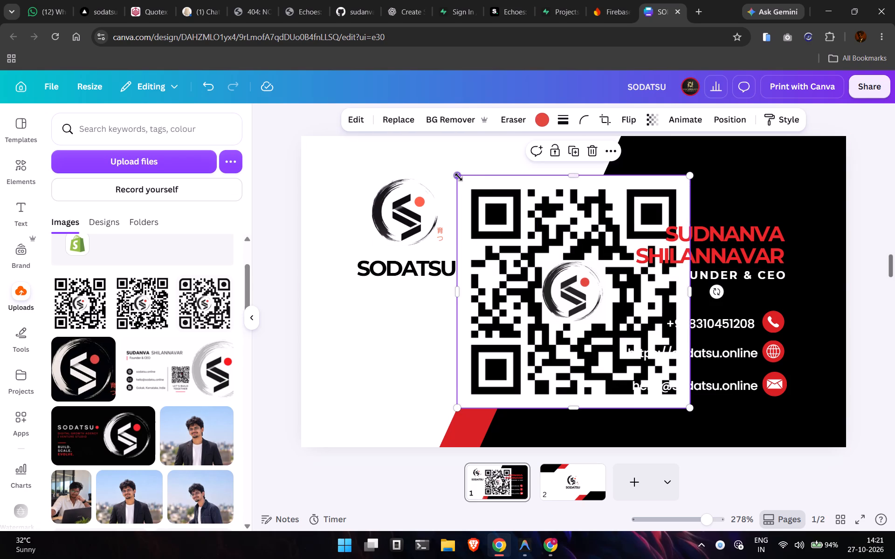
drag(459, 177, 595, 311)
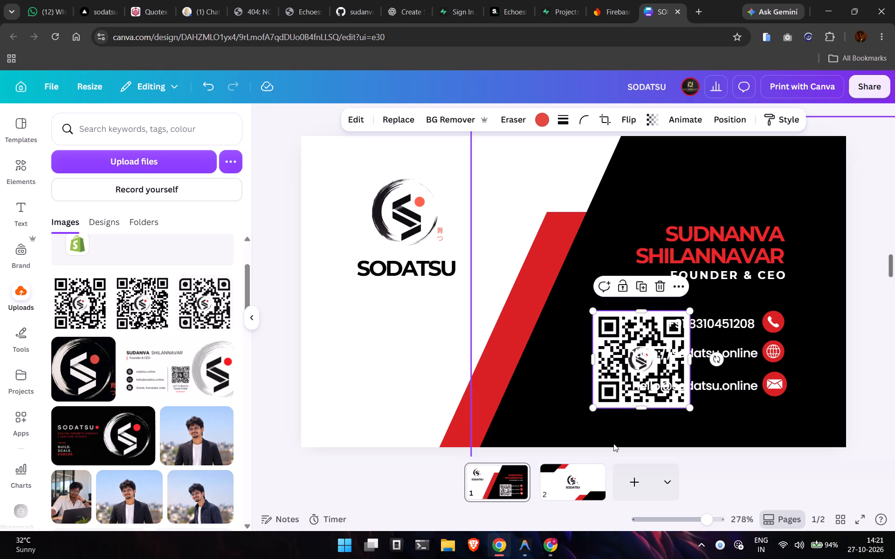
drag(606, 402, 352, 396)
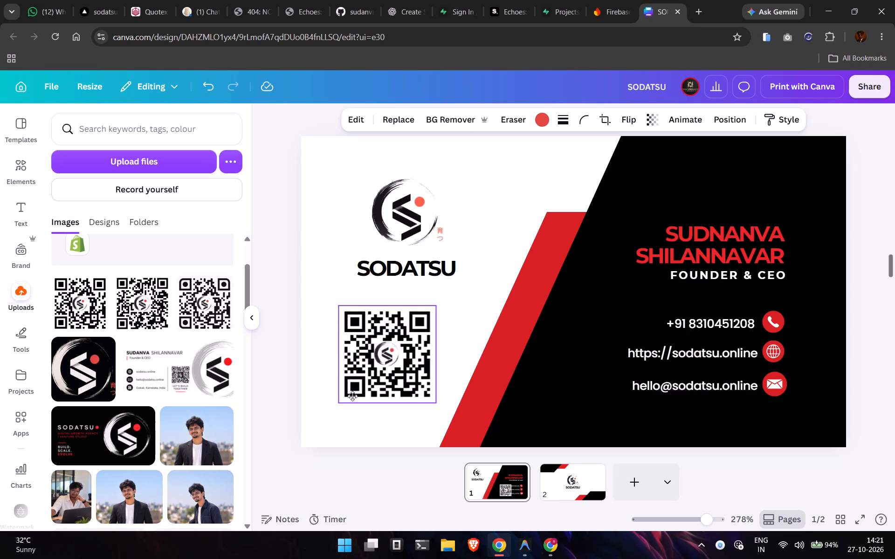
drag(352, 396, 353, 396)
drag(437, 403, 383, 375)
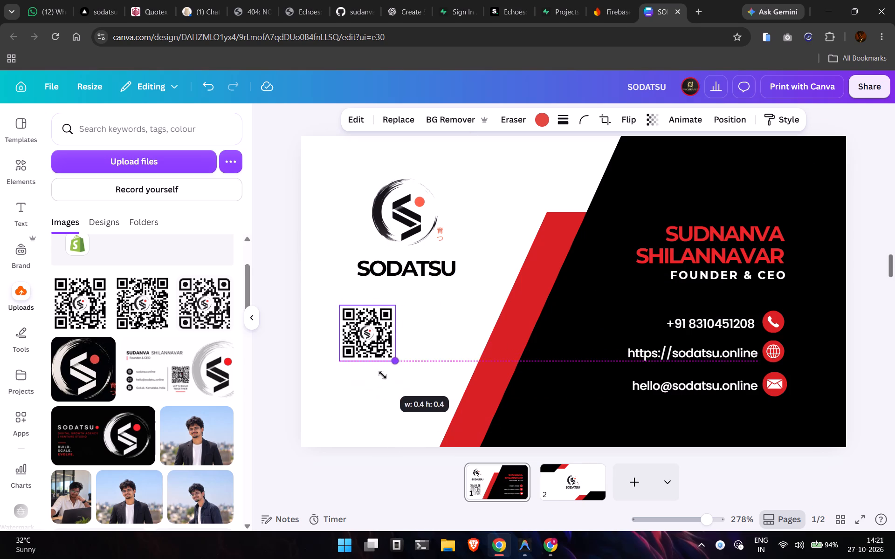
drag(383, 375, 388, 375)
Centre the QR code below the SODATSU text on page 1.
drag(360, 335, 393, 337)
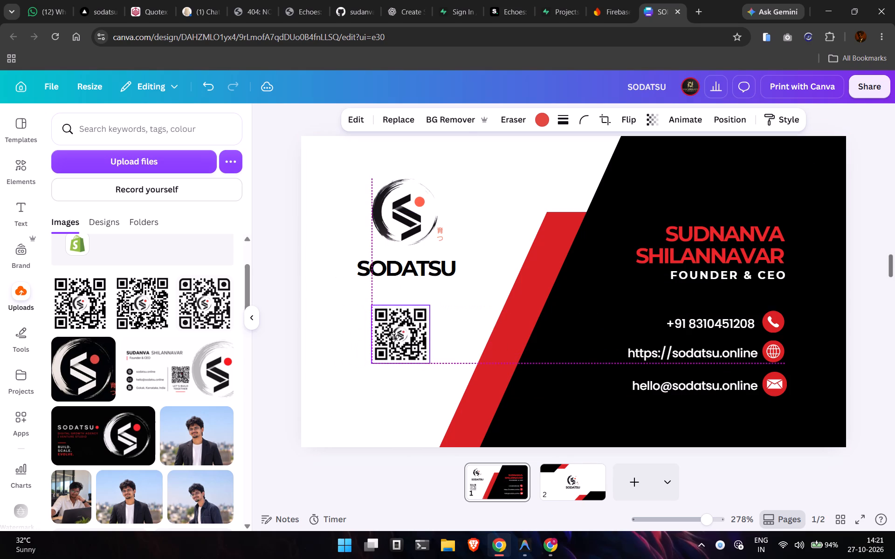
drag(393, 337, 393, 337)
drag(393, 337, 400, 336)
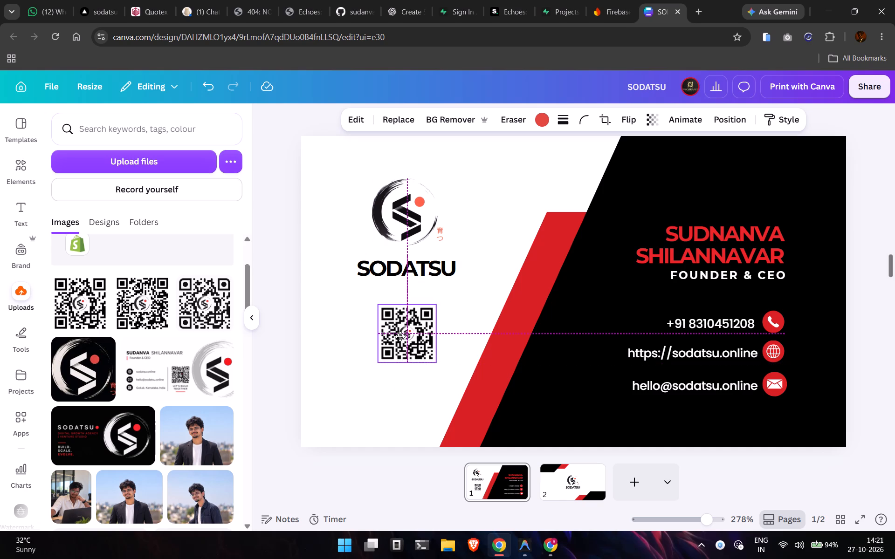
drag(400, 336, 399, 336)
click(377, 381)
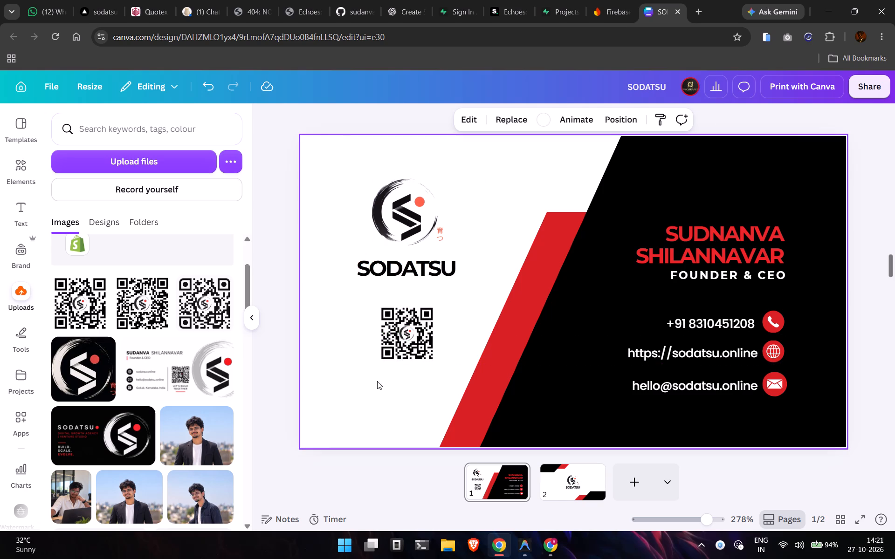
Move the QR code to the bottom-left corner of page 1's margin guides.
drag(395, 347, 331, 418)
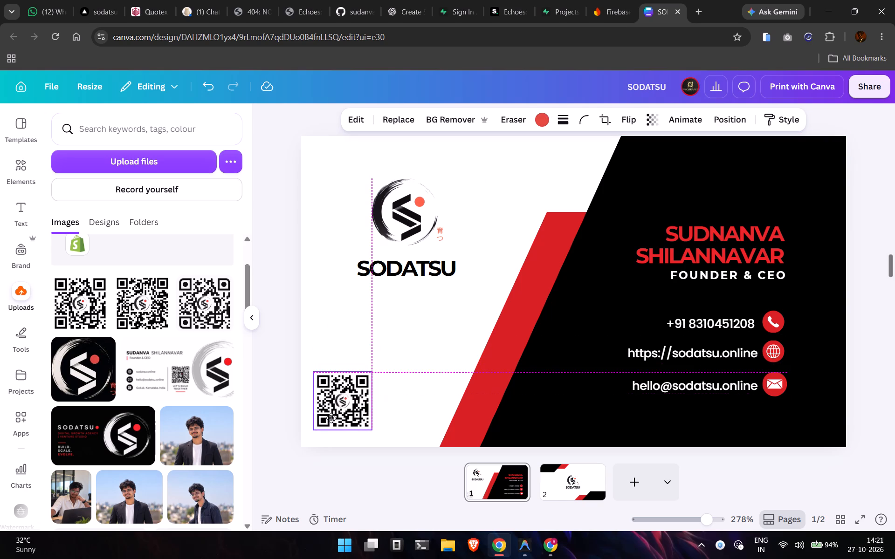
drag(331, 418, 331, 401)
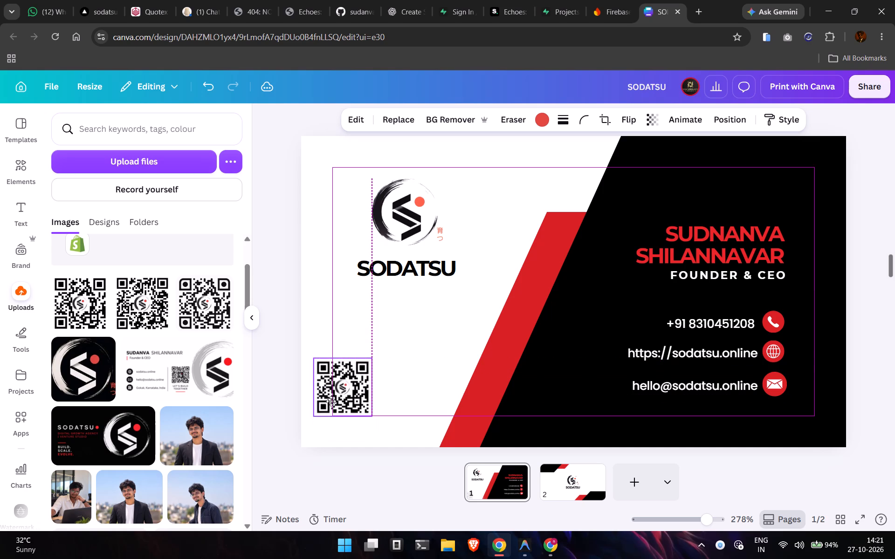
drag(331, 401, 351, 402)
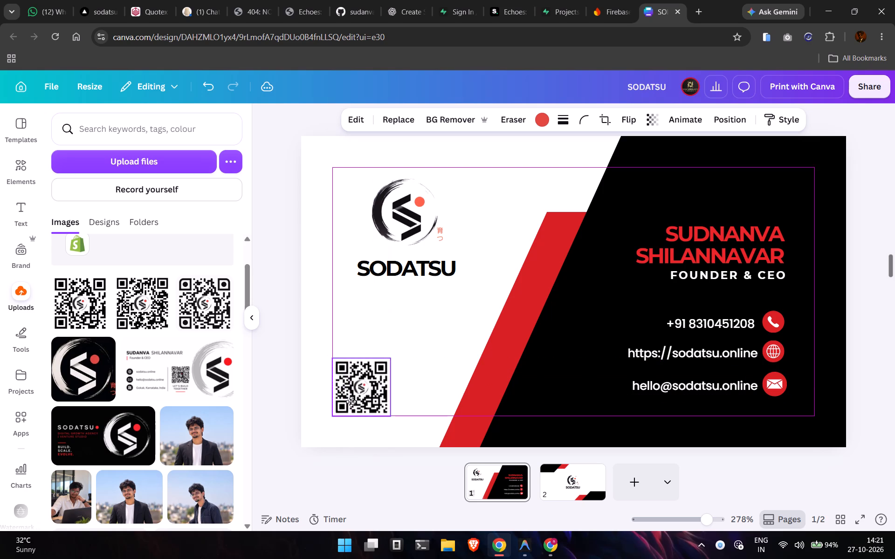
drag(351, 402, 351, 402)
click(351, 402)
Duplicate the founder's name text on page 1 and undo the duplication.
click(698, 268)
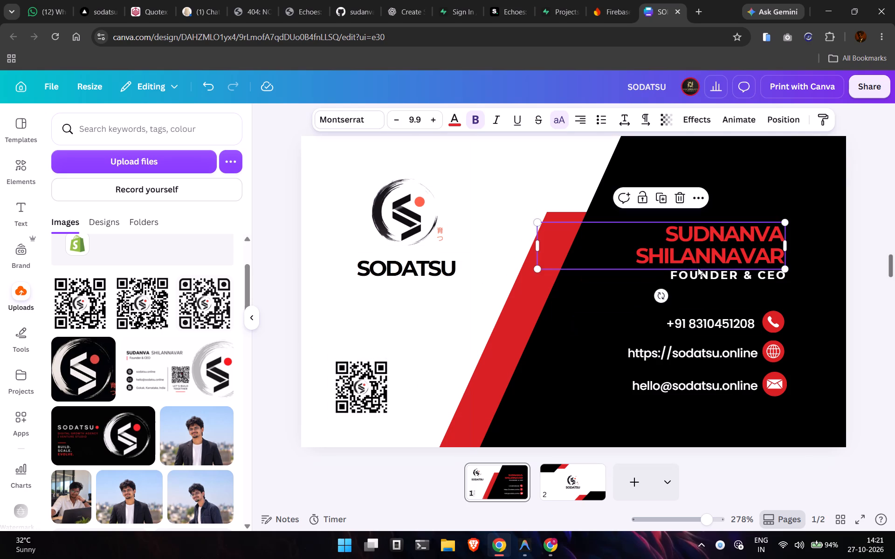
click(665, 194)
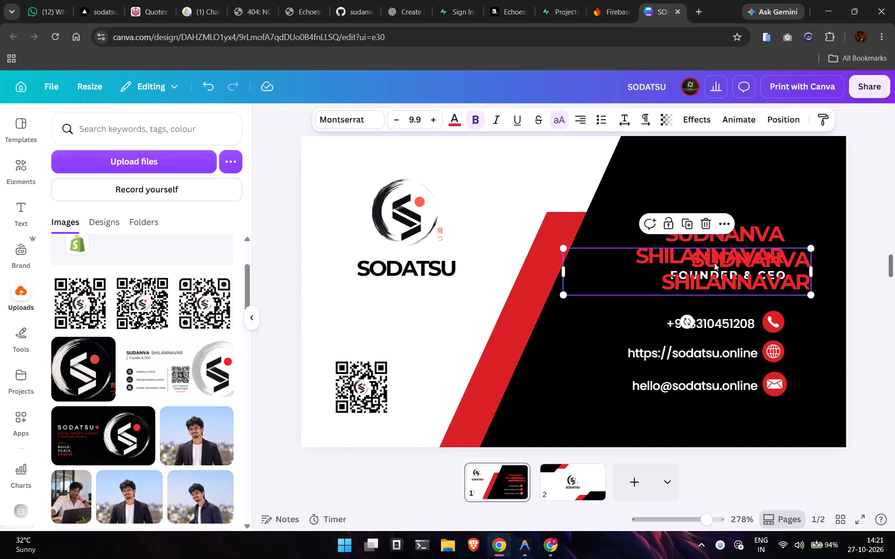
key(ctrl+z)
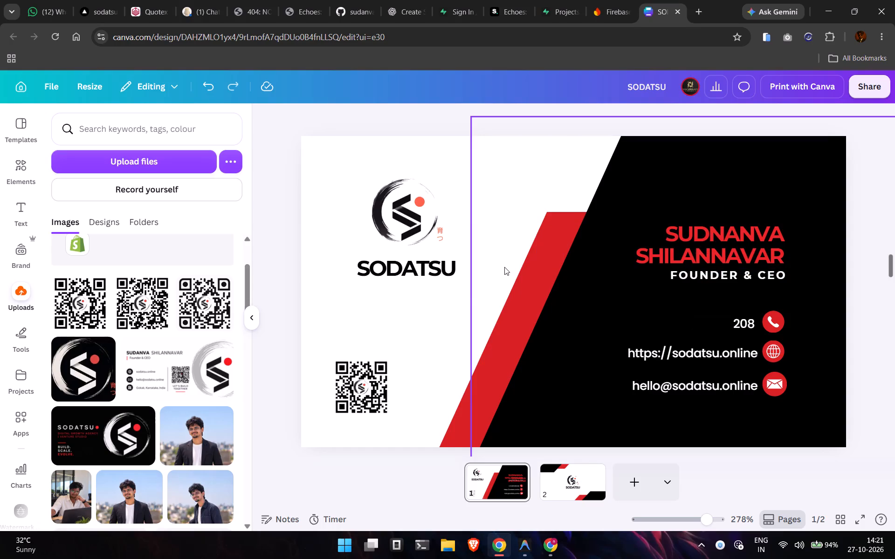
Duplicate the FOUNDER & CEO text on page 1 and move the copy over the QR code in the white area.
click(694, 275)
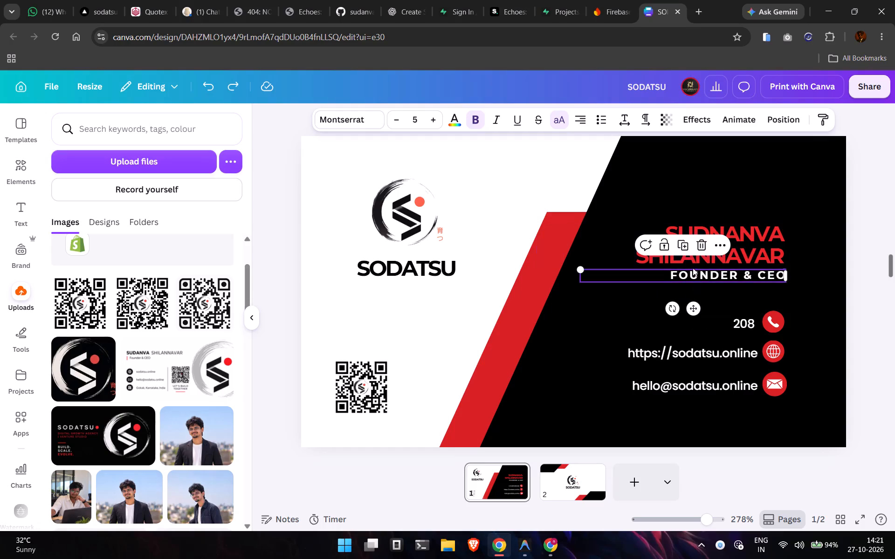
click(684, 239)
drag(718, 331, 422, 402)
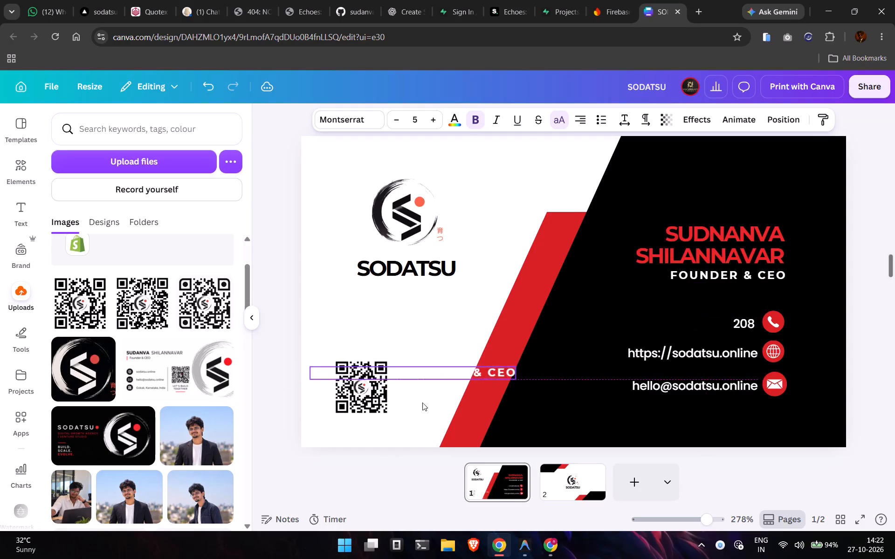
Set the copied FOUNDER & CEO text to justified alignment and colour it black.
click(580, 117)
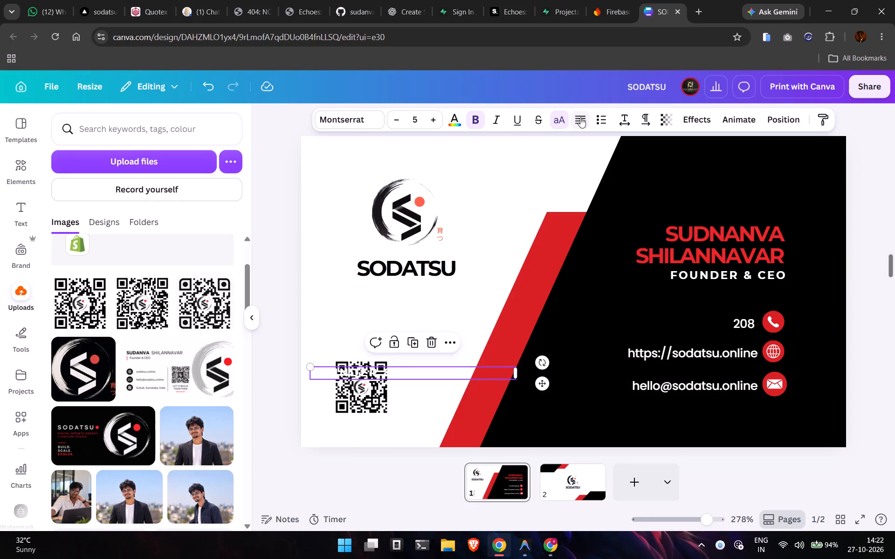
click(454, 118)
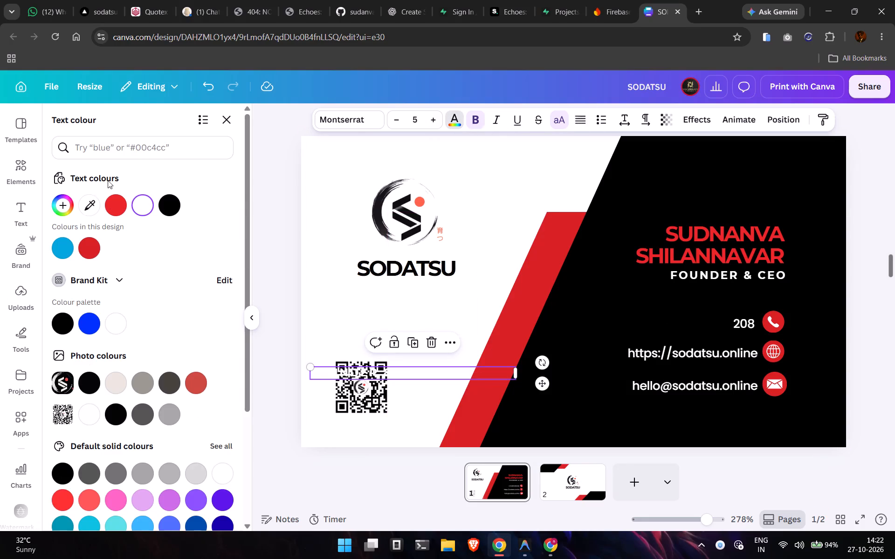
click(119, 208)
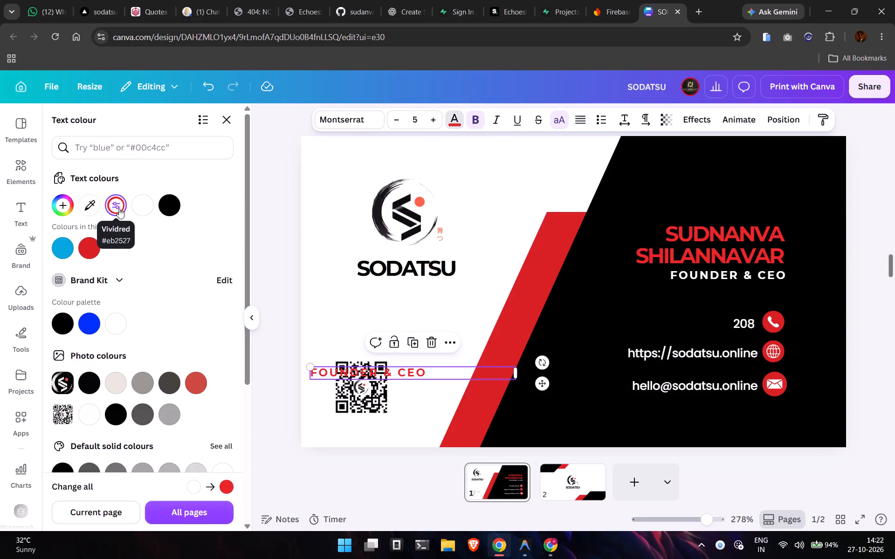
click(179, 208)
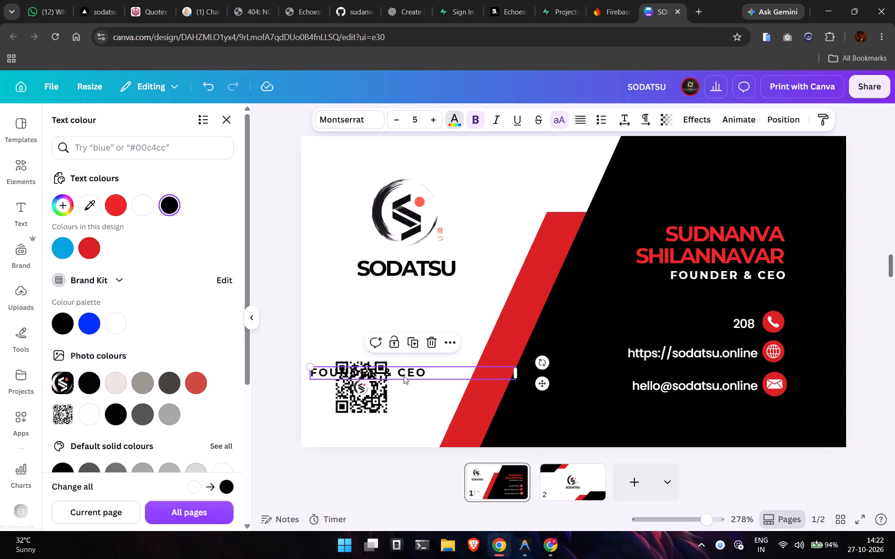
Place the copied text directly beside the QR code and narrow its box so it wraps onto two lines.
drag(421, 371, 499, 365)
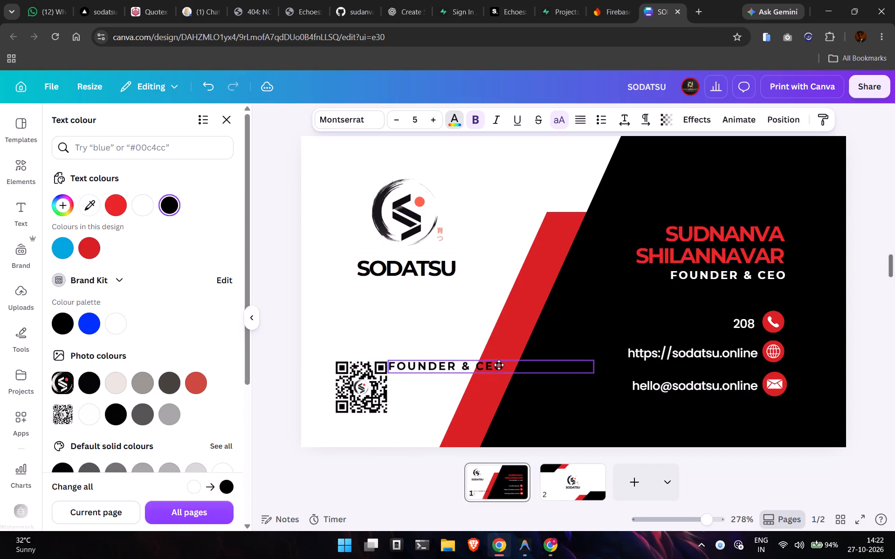
drag(499, 365, 504, 370)
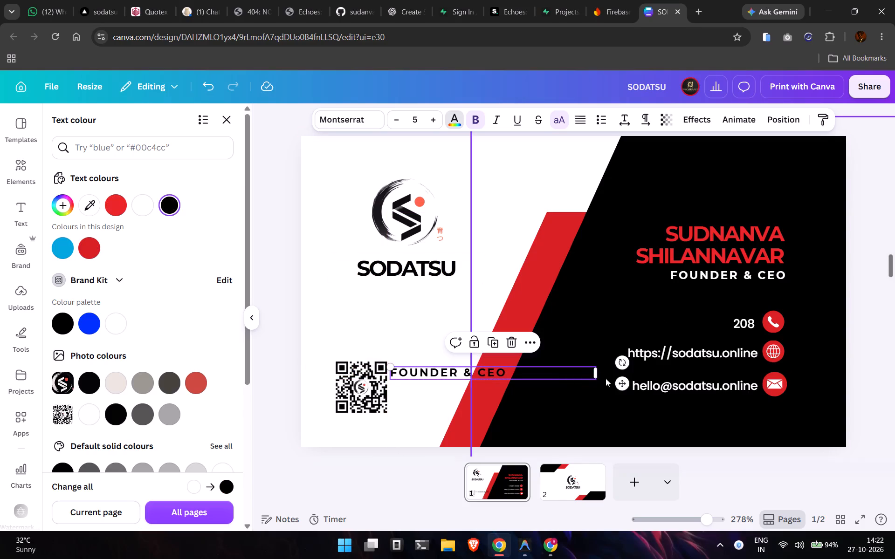
drag(600, 378, 509, 383)
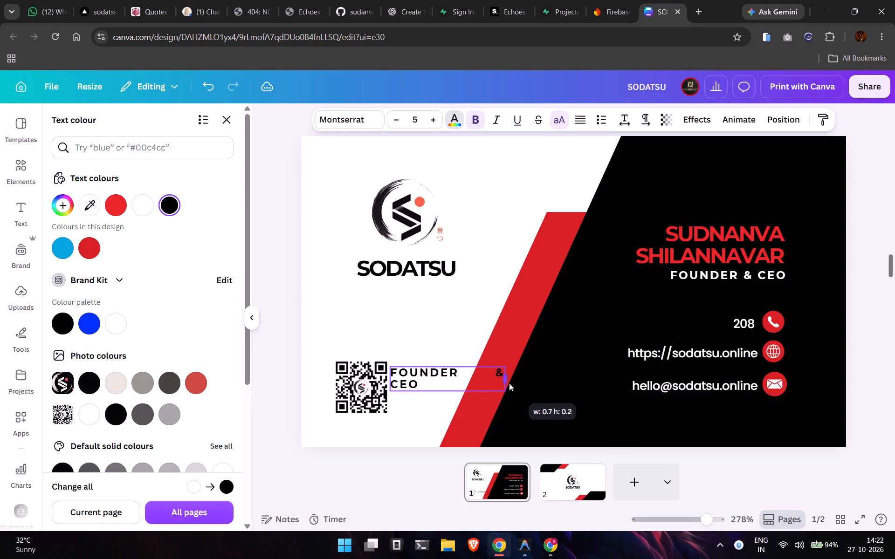
drag(509, 383, 471, 387)
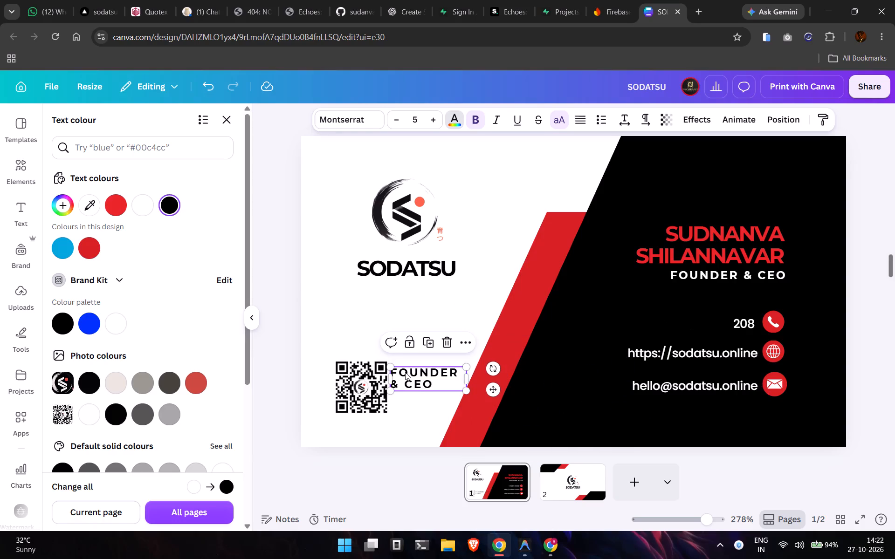
Replace the copied text with "LET'S BUILD TOGETHER!" and widen its box slightly so it fits on three lines.
double_click(405, 372)
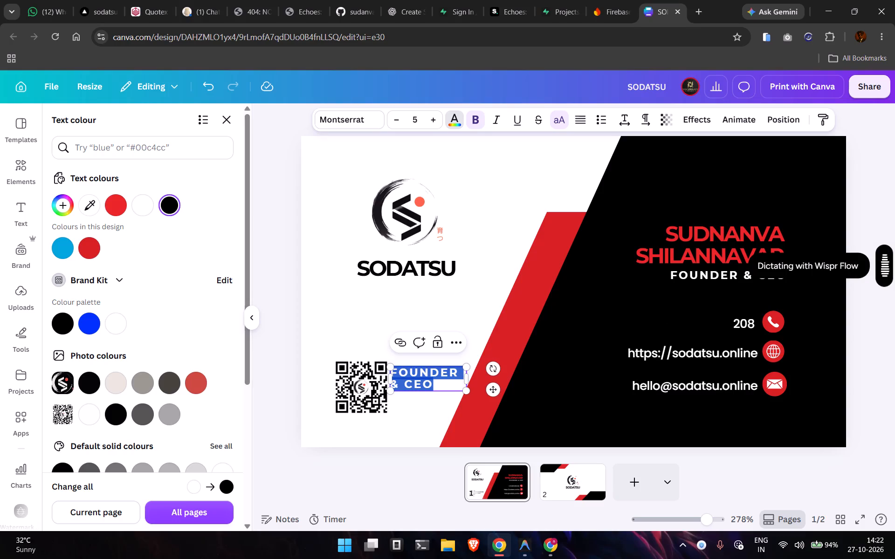
key(ctrl+v)
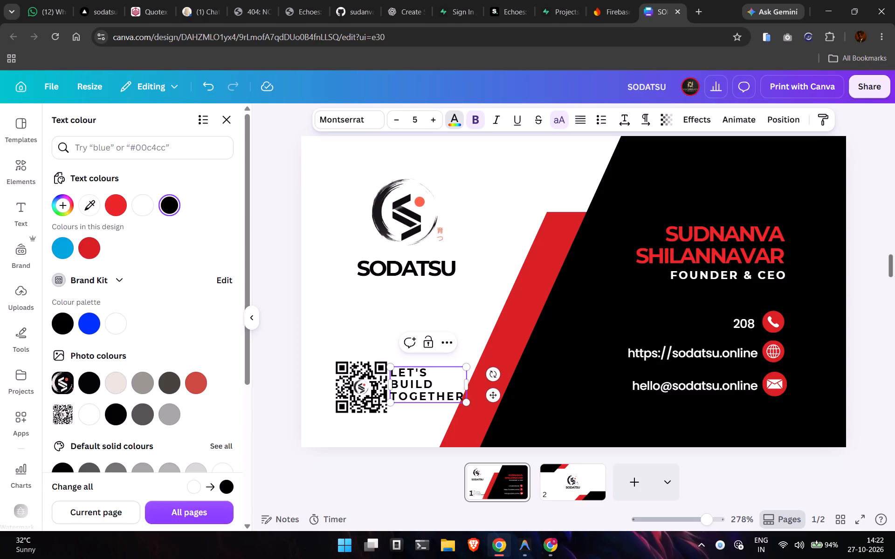
key(shift+exclam)
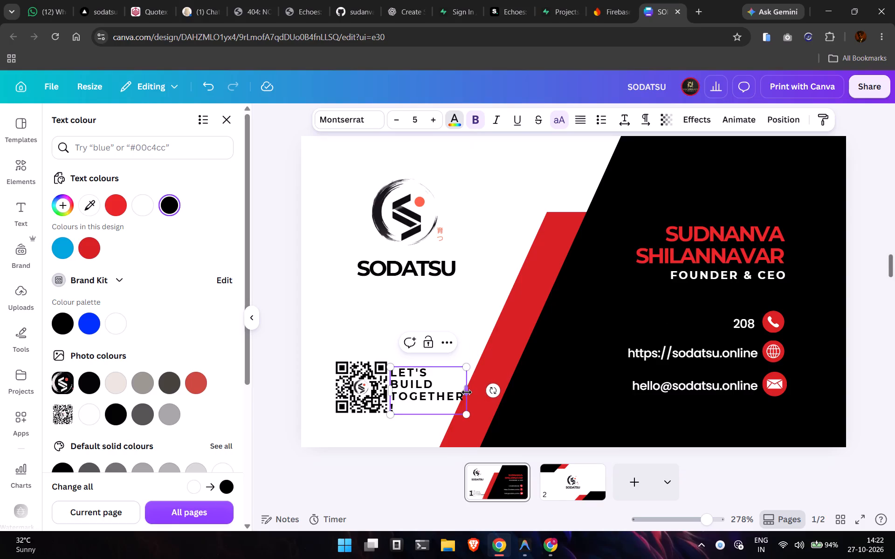
drag(467, 392, 472, 392)
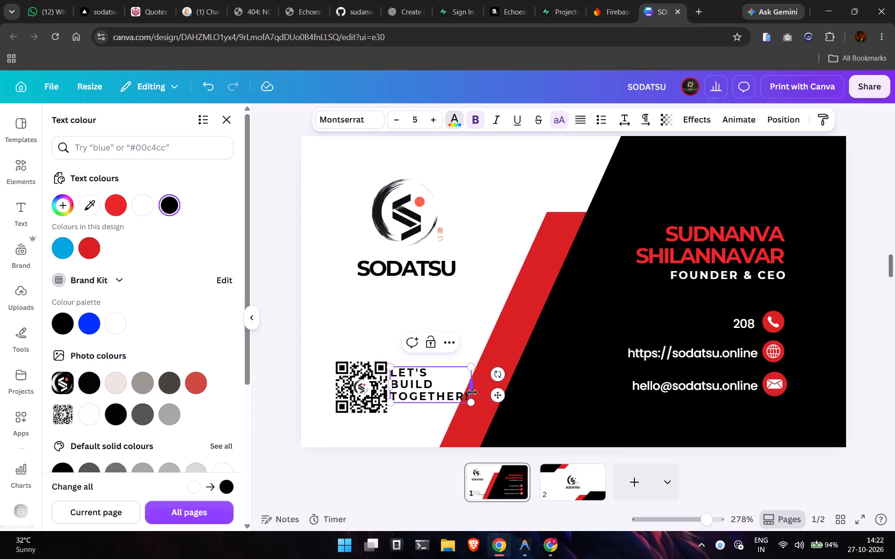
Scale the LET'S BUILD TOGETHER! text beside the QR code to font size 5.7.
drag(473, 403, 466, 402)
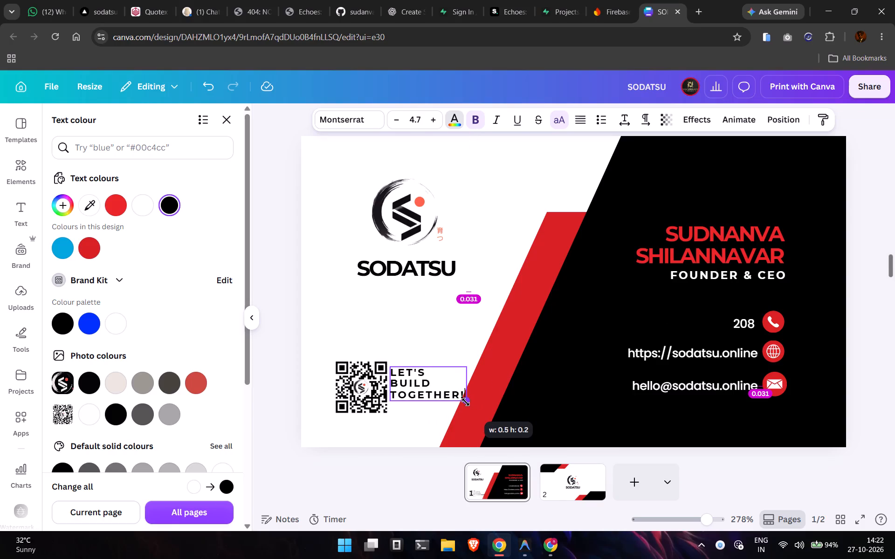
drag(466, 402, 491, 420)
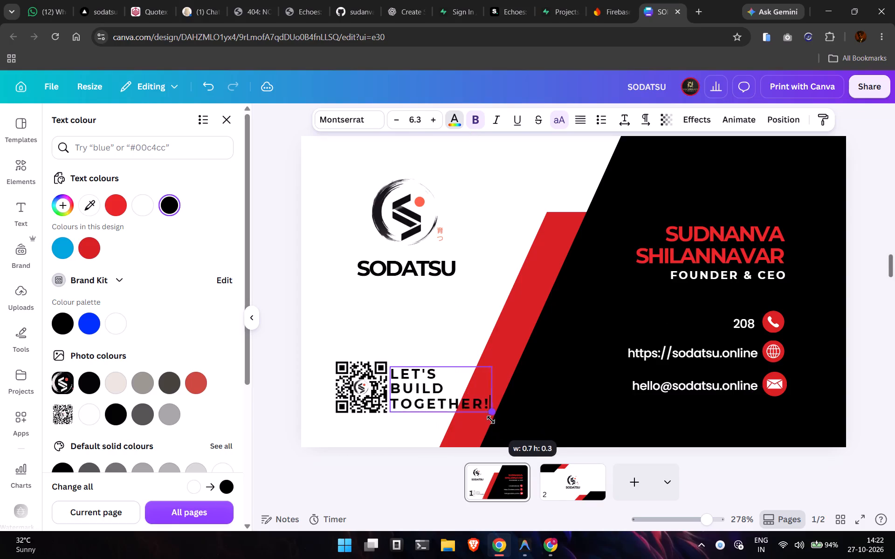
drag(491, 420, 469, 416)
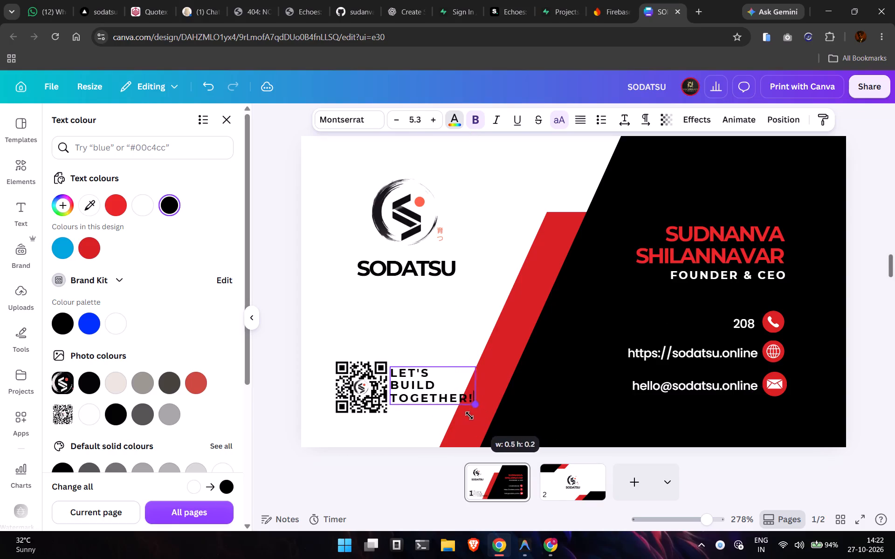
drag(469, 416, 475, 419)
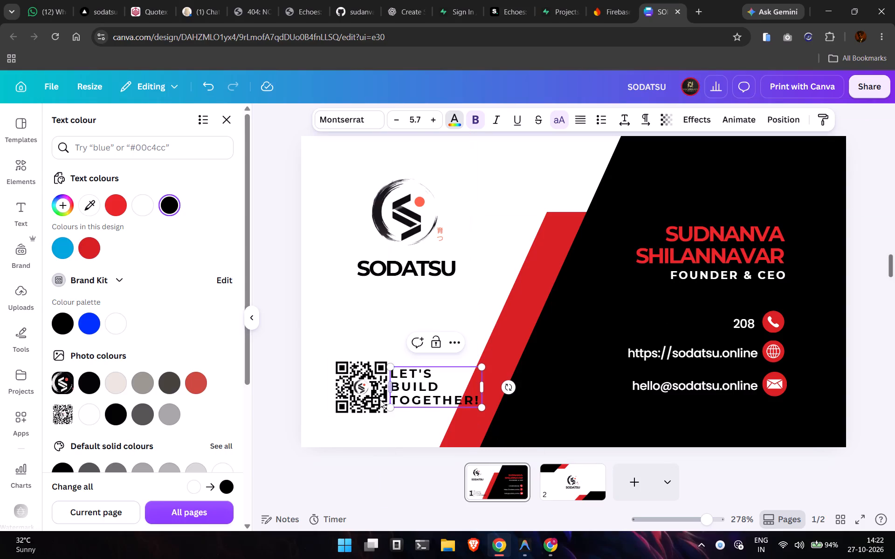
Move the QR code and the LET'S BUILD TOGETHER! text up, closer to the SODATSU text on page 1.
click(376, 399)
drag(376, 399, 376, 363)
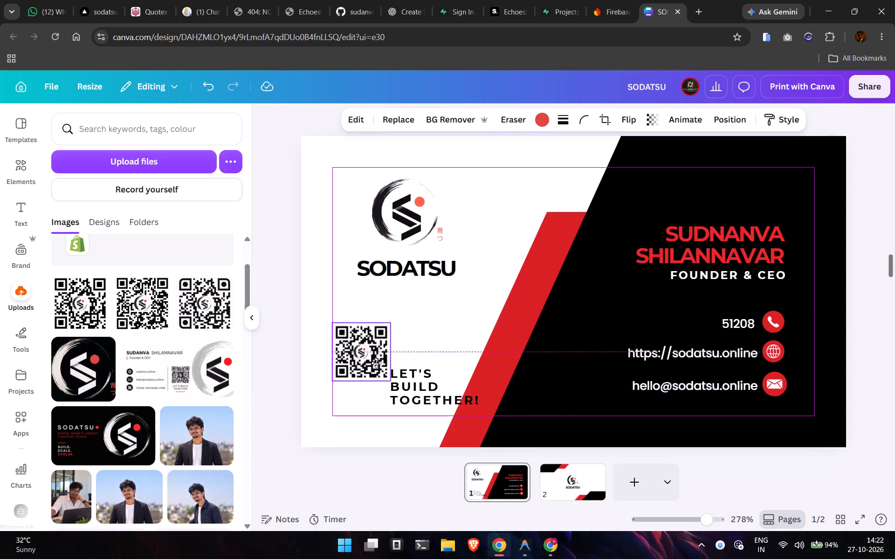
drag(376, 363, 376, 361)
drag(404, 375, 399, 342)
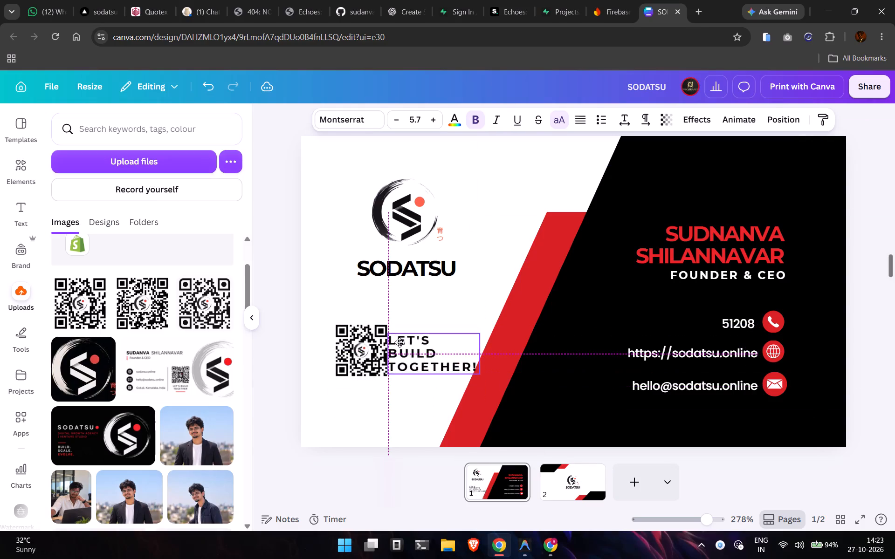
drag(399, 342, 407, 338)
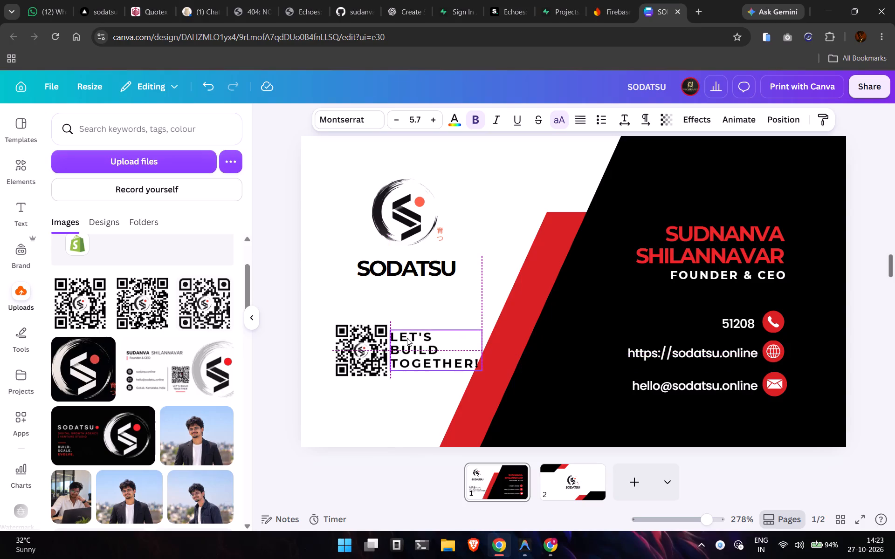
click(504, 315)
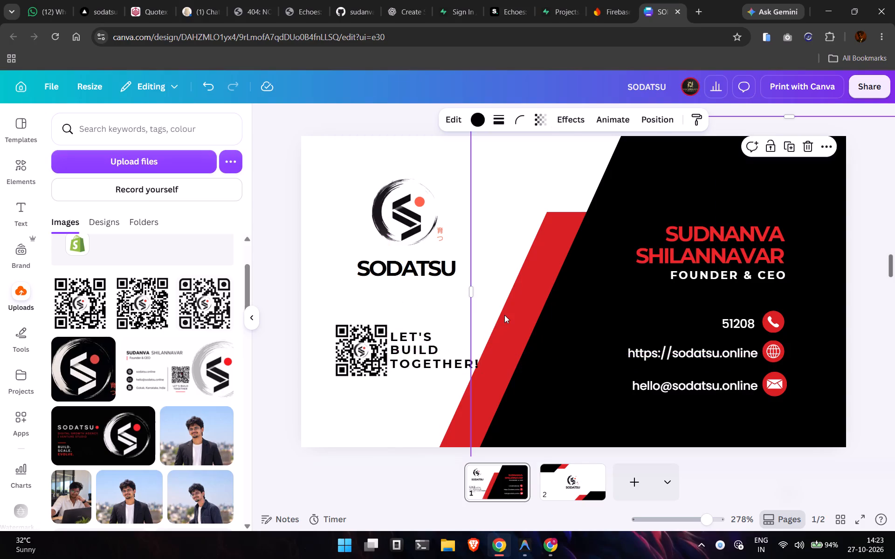
Move the QR code back to the bottom-left corner of page 1's margin guides and the tagline down beside it.
drag(338, 368, 339, 408)
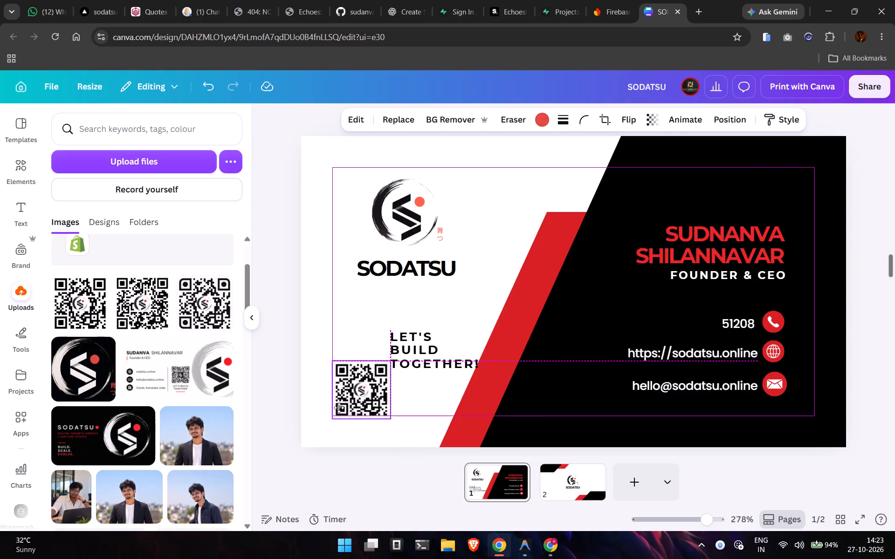
drag(339, 408, 339, 405)
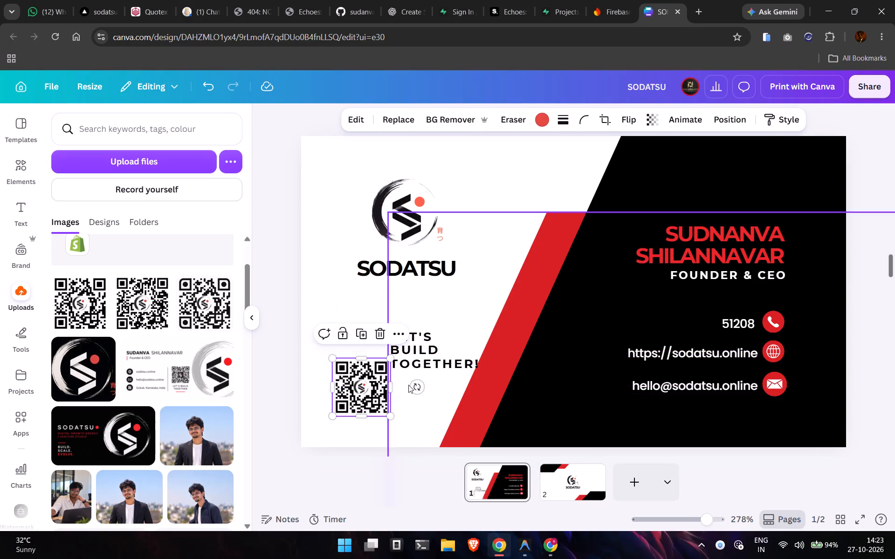
drag(420, 355, 421, 389)
Shrink the LET'S BUILD TOGETHER! text to font size 4.1 so it clears the red diagonal stripe.
drag(486, 405, 460, 394)
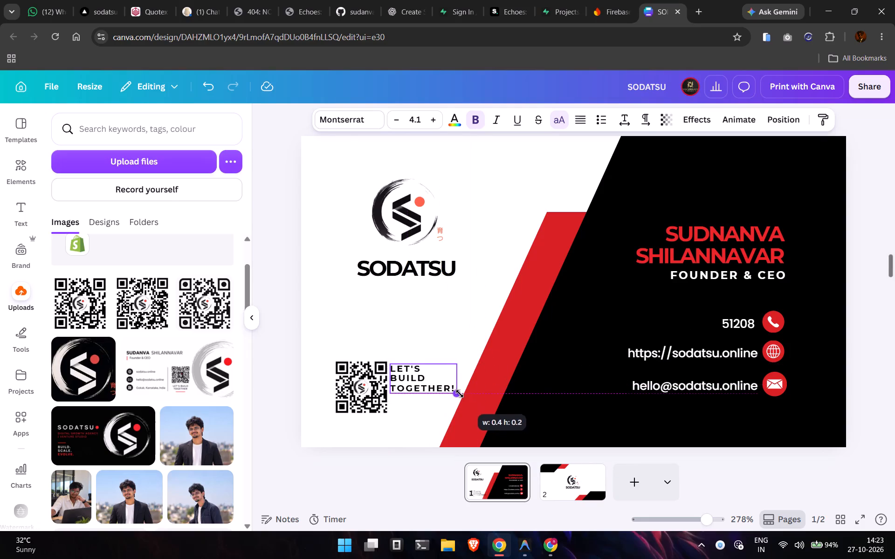
drag(460, 394, 460, 395)
Colour only the word TOGETHER! in the tagline vivid red #eb2527.
click(437, 384)
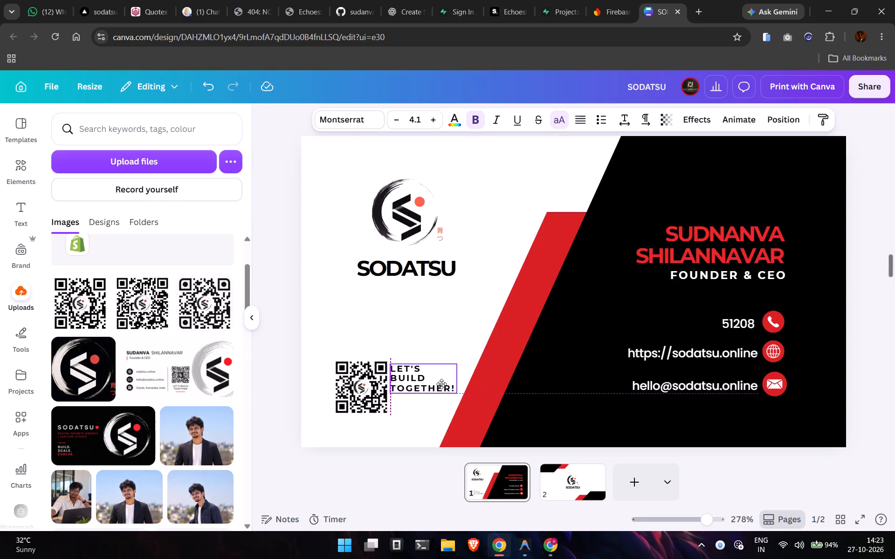
double_click(437, 385)
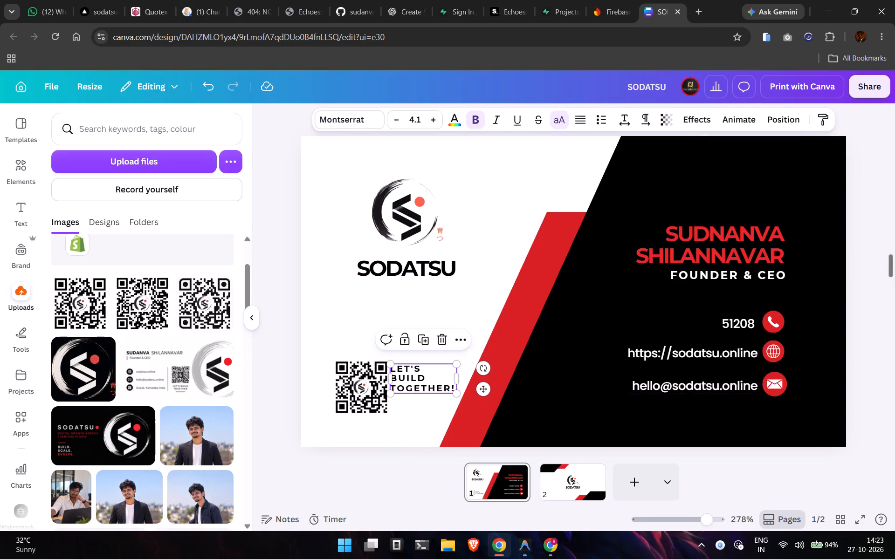
double_click(437, 385)
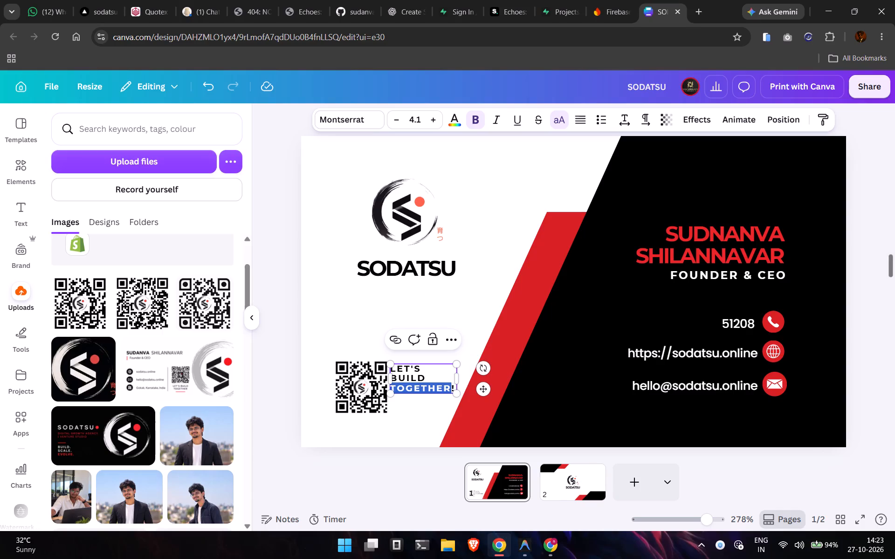
key(shift+Right)
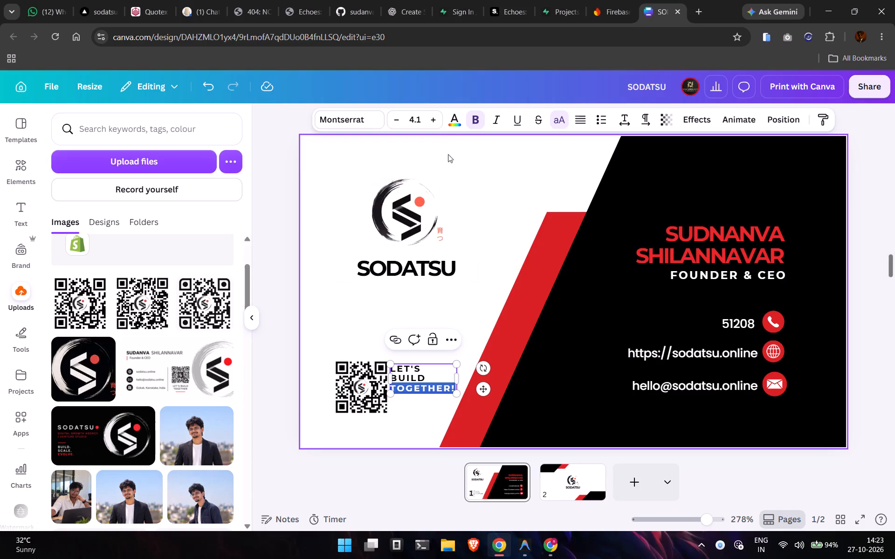
click(455, 119)
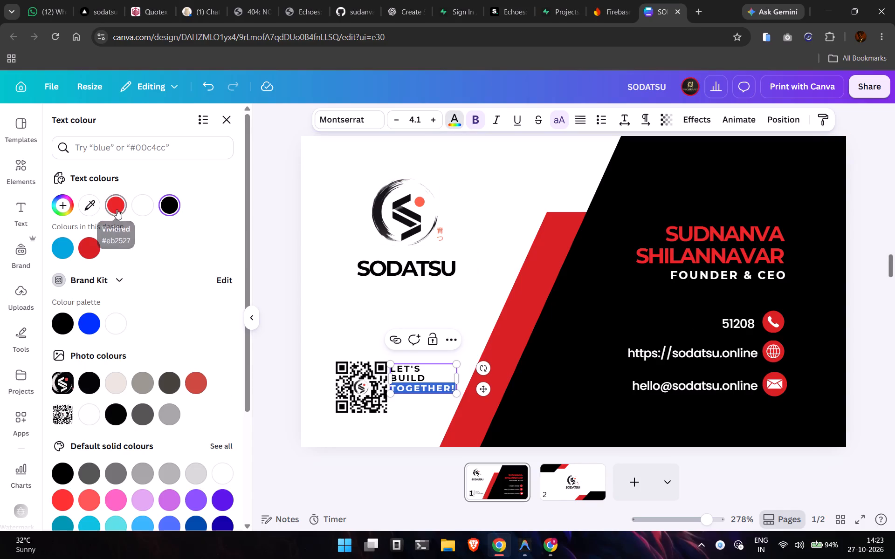
click(117, 209)
click(506, 215)
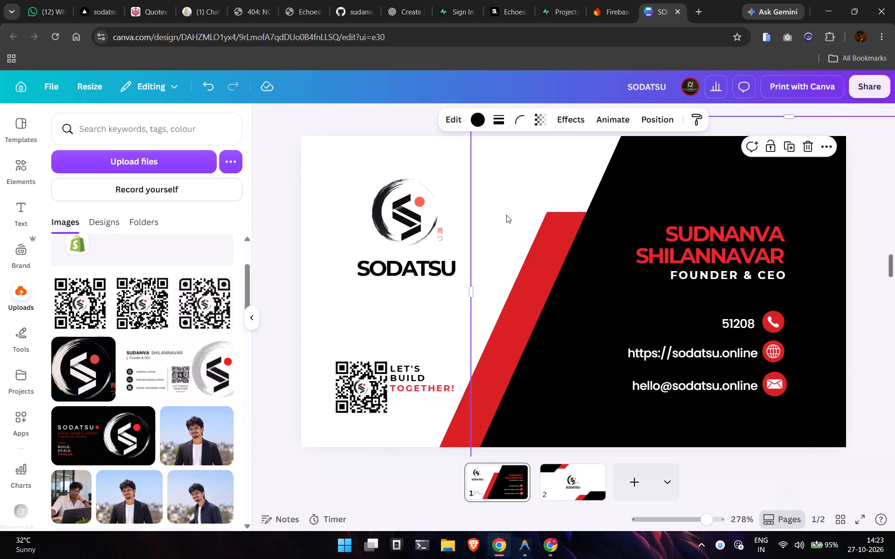
Add the recently used line element to page 1 and colour its stroke the same red as the founder's name.
click(248, 249)
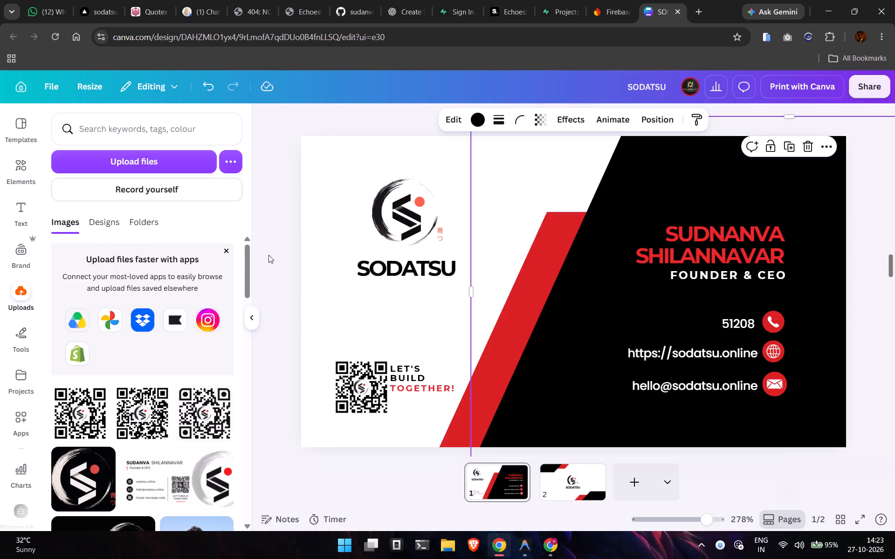
click(268, 255)
click(17, 181)
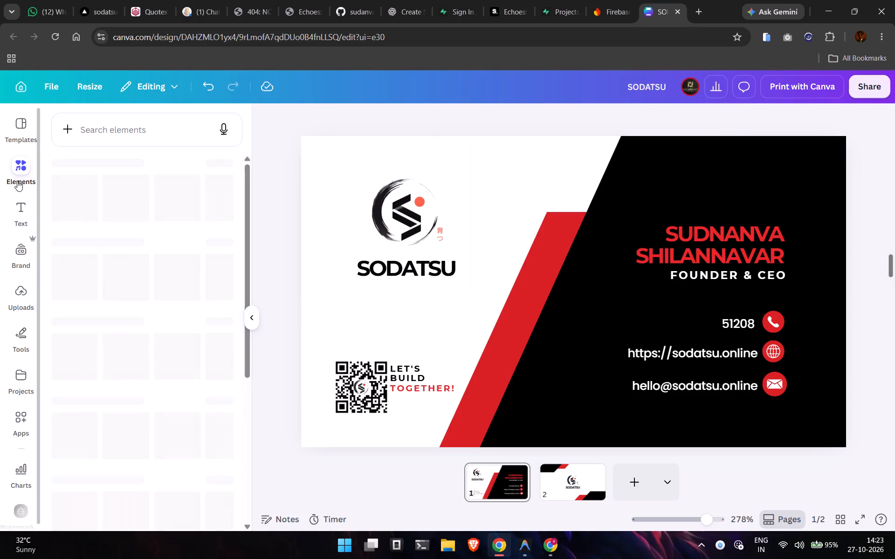
click(77, 206)
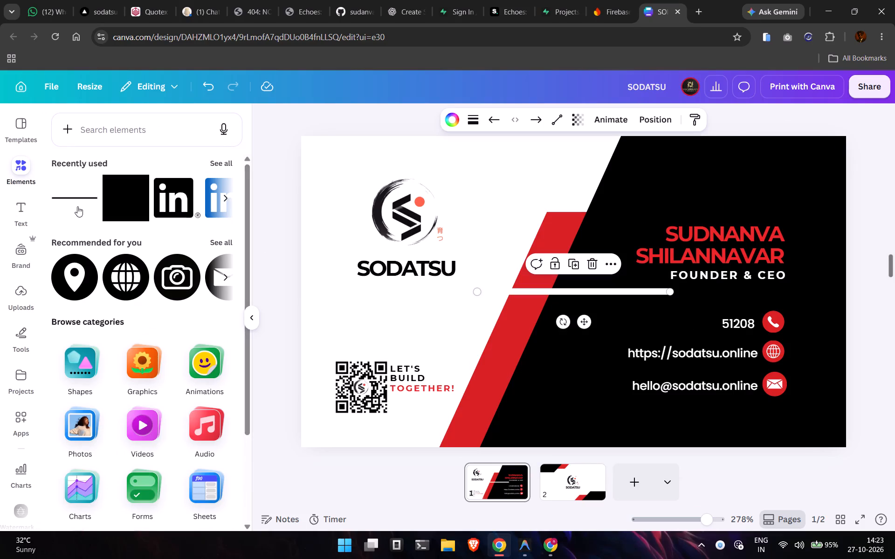
click(458, 120)
click(117, 247)
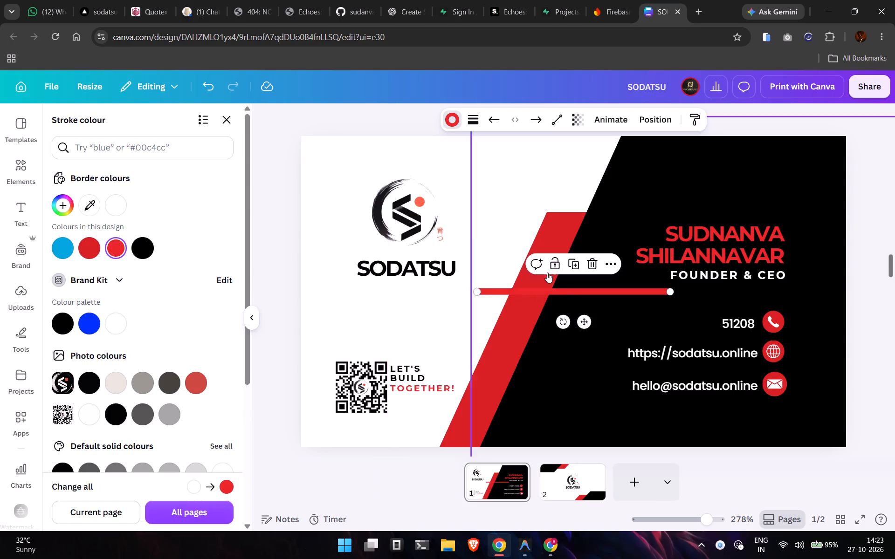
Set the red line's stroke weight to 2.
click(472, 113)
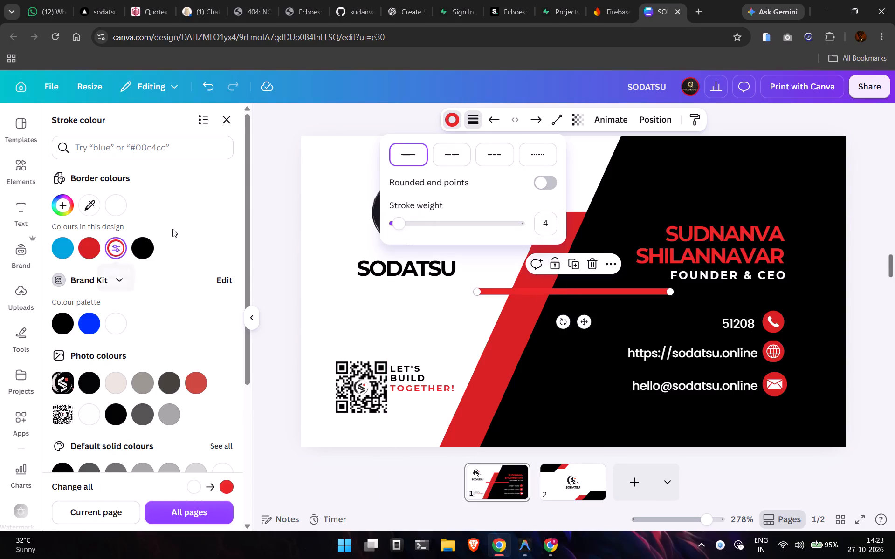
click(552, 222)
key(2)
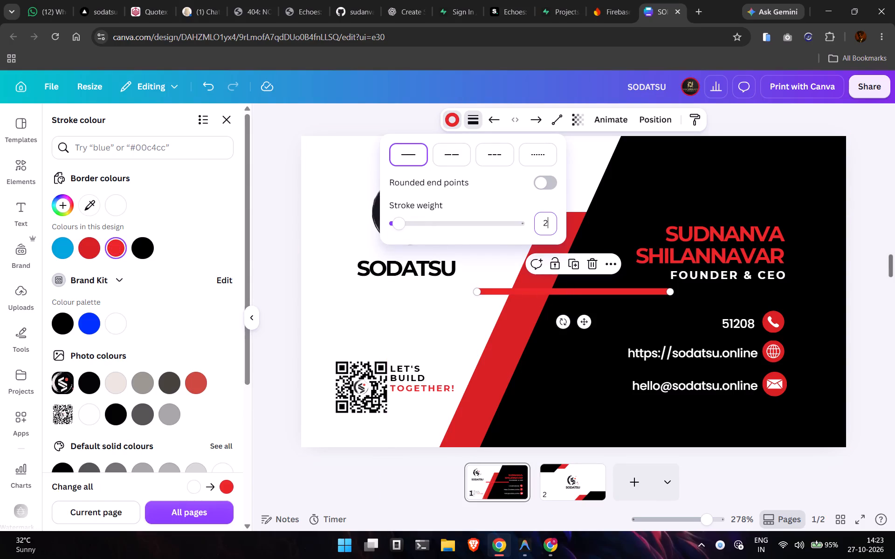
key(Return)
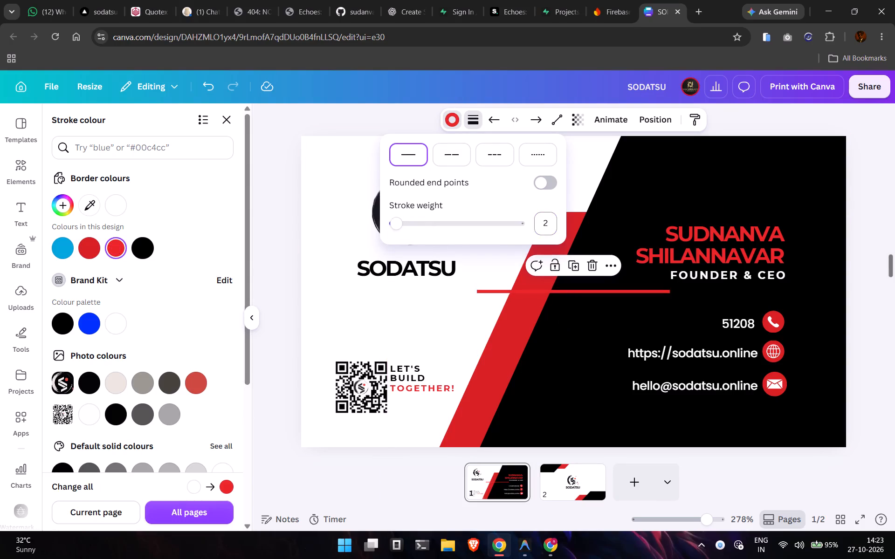
Shorten the red line to less than the tagline's width and place it below TOGETHER!, beside the QR code.
drag(479, 290, 623, 291)
drag(654, 314, 651, 315)
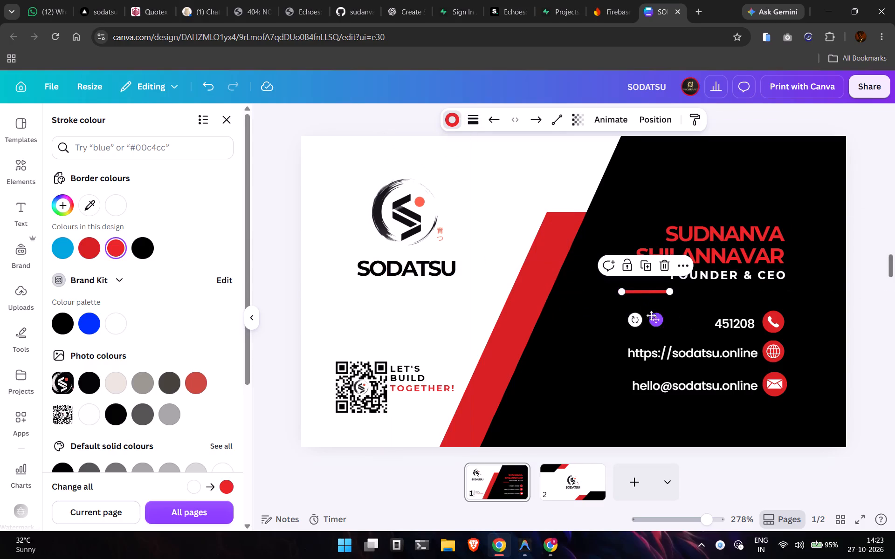
drag(651, 315, 428, 426)
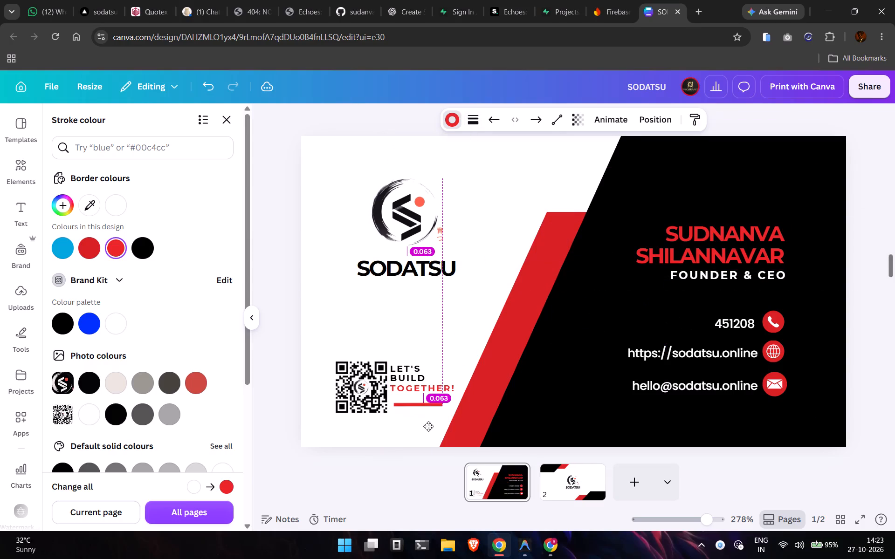
drag(428, 426, 427, 423)
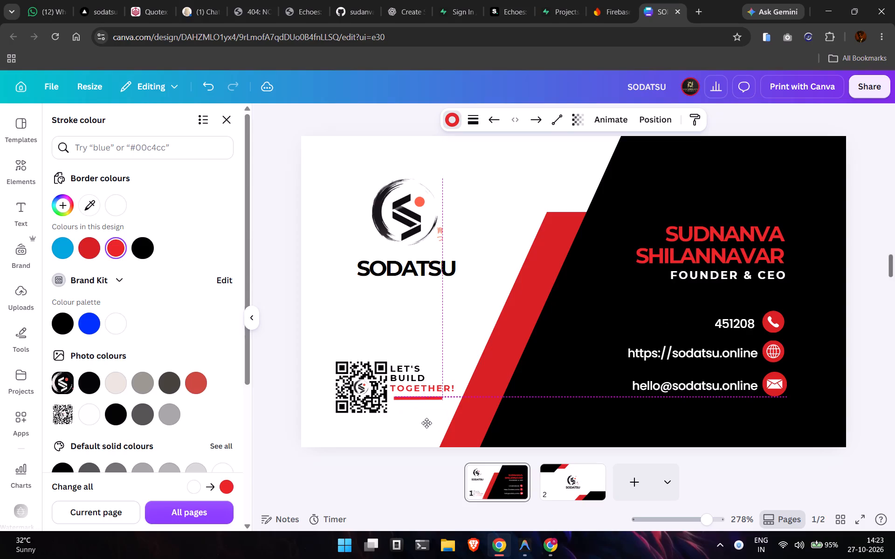
drag(427, 423, 425, 425)
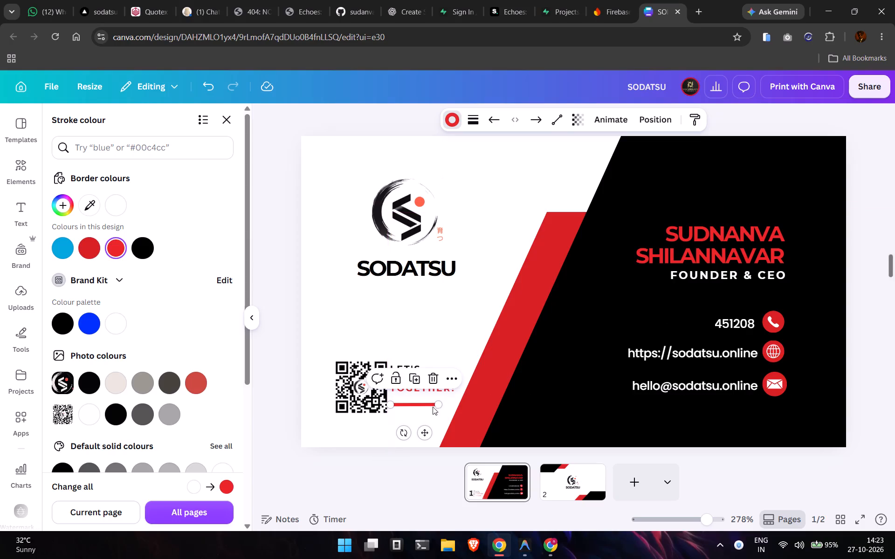
drag(438, 403, 423, 402)
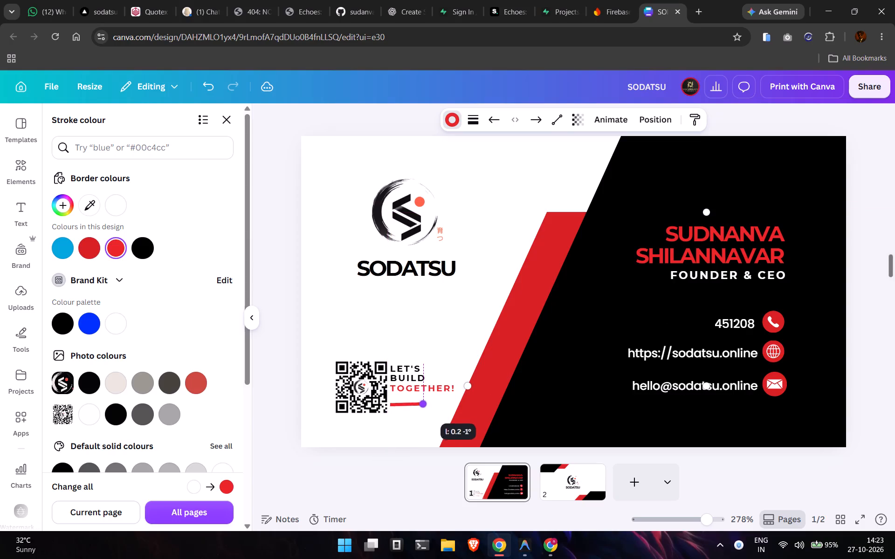
drag(423, 402, 430, 404)
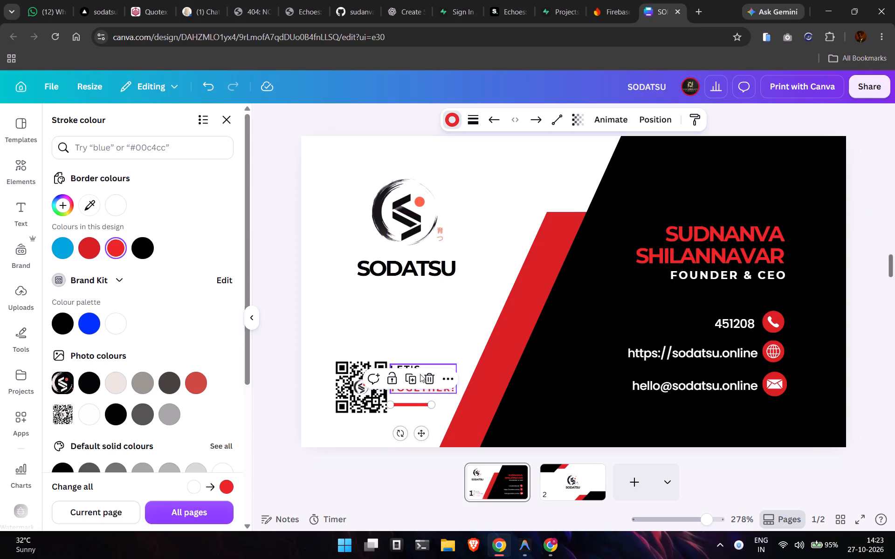
Thin the red line beneath the tagline to a stroke weight of 1.
click(477, 125)
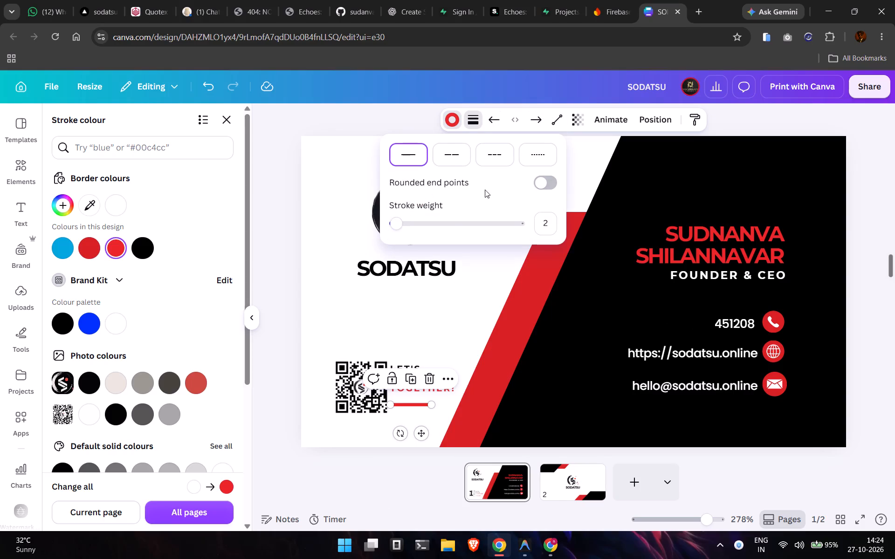
drag(404, 225, 343, 226)
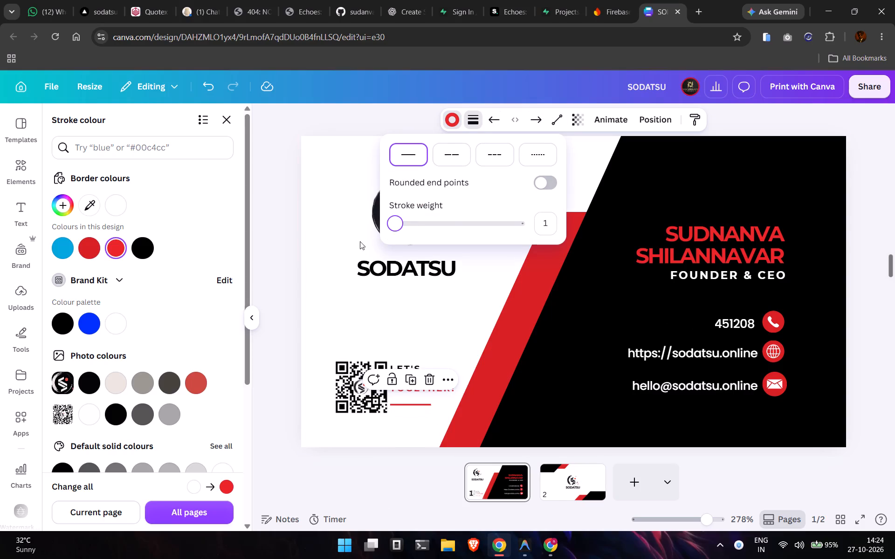
Move the thin red line up so it sits directly under TOGETHER!, starting level with the text's left edge.
drag(422, 430, 426, 425)
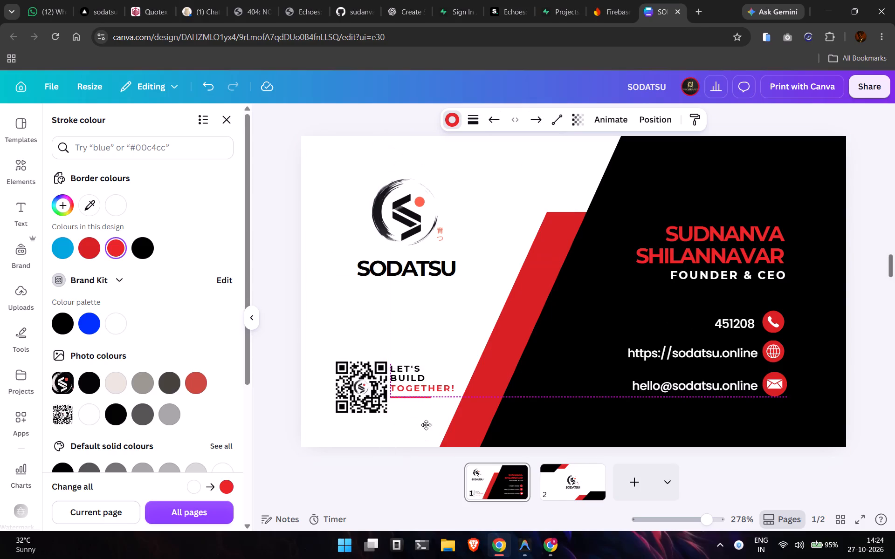
drag(426, 425, 421, 425)
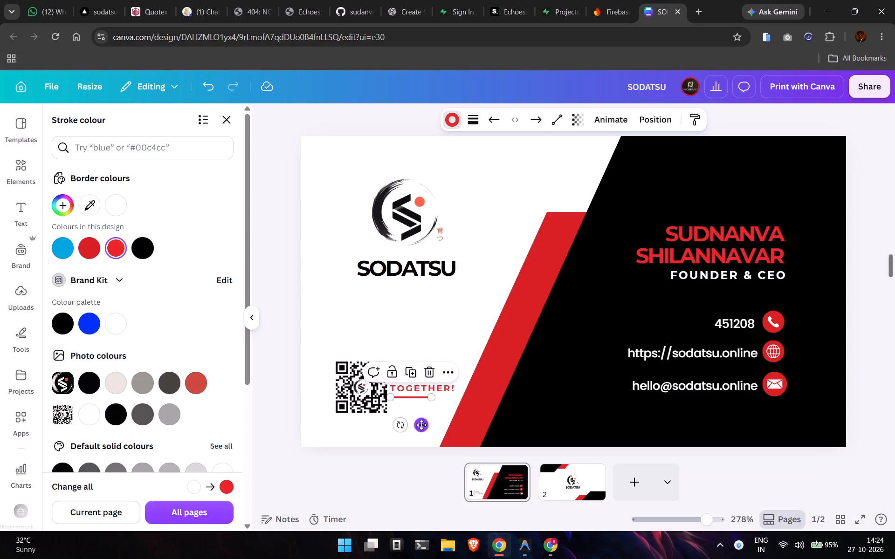
click(482, 309)
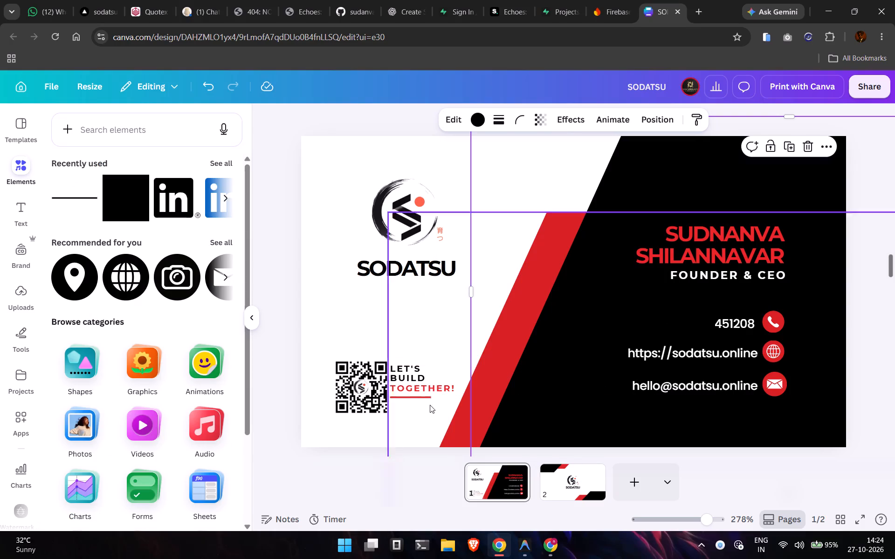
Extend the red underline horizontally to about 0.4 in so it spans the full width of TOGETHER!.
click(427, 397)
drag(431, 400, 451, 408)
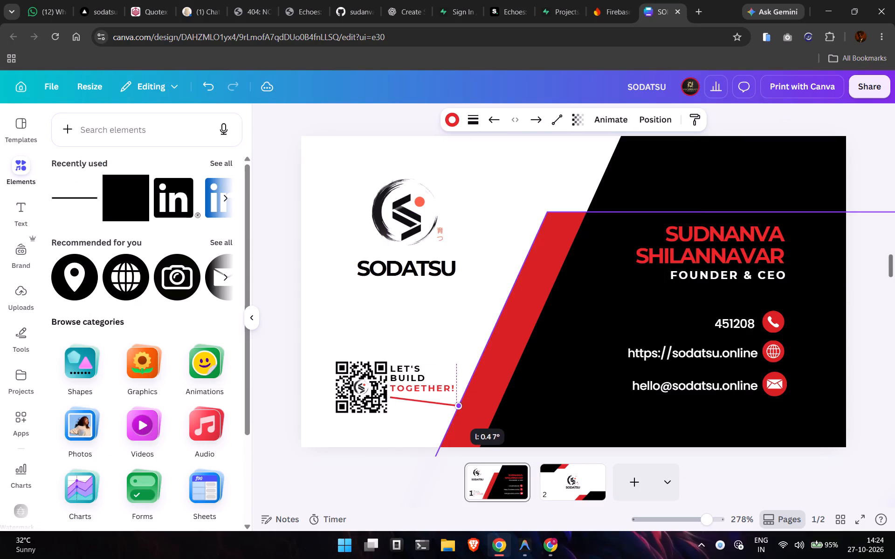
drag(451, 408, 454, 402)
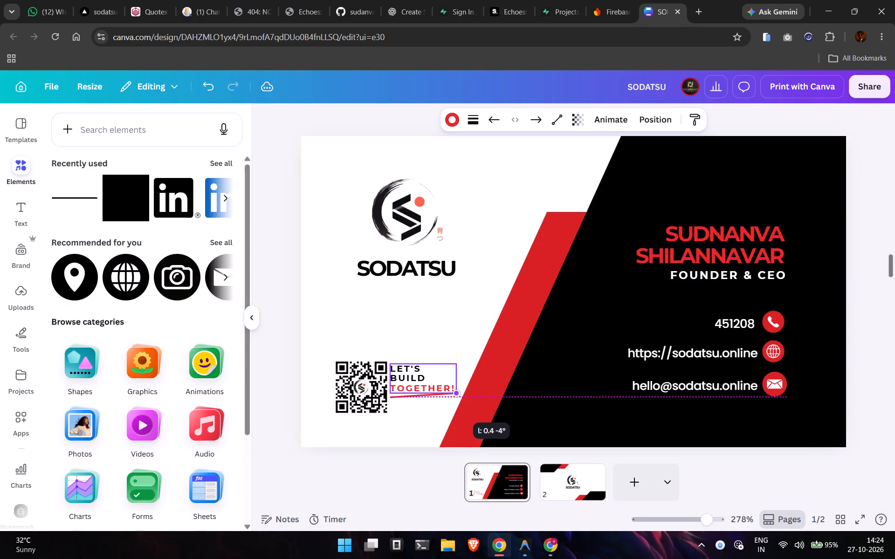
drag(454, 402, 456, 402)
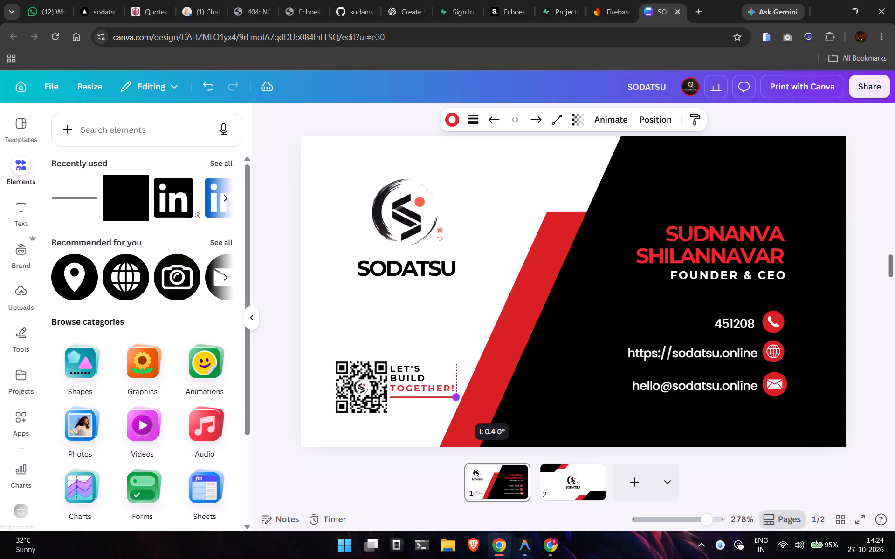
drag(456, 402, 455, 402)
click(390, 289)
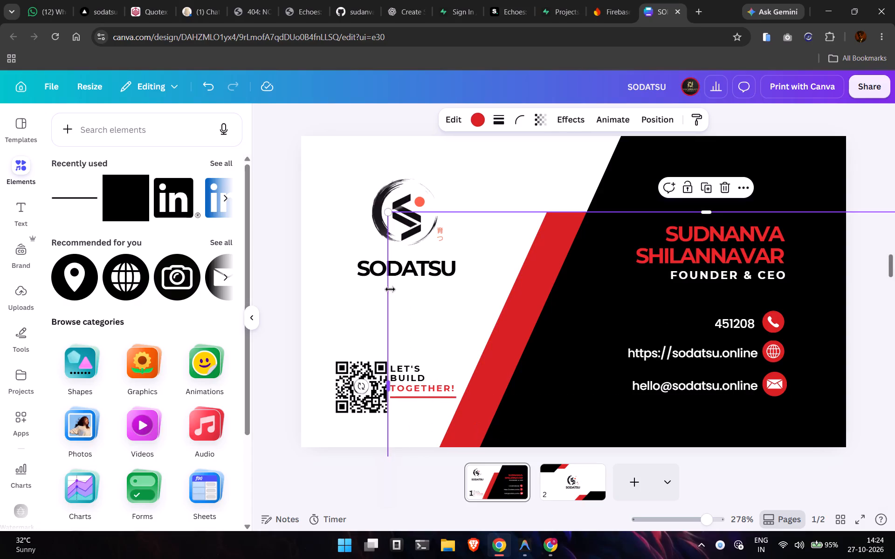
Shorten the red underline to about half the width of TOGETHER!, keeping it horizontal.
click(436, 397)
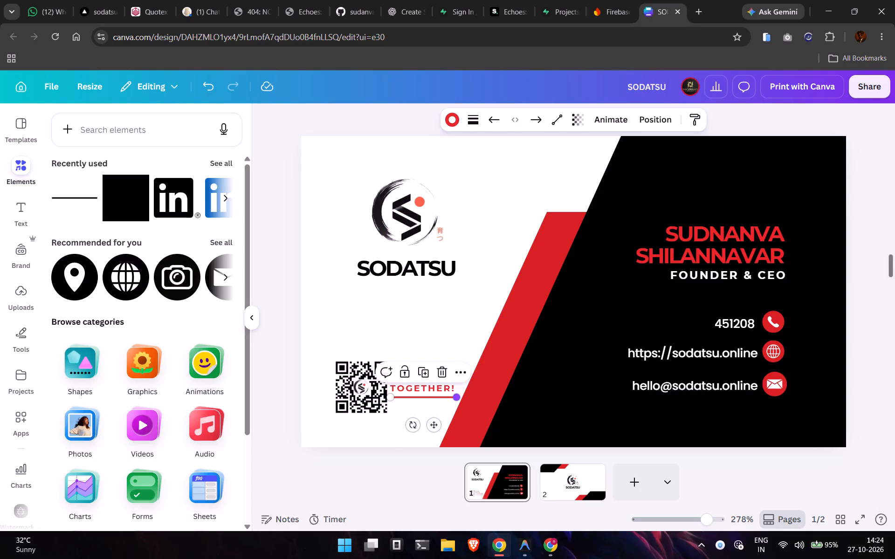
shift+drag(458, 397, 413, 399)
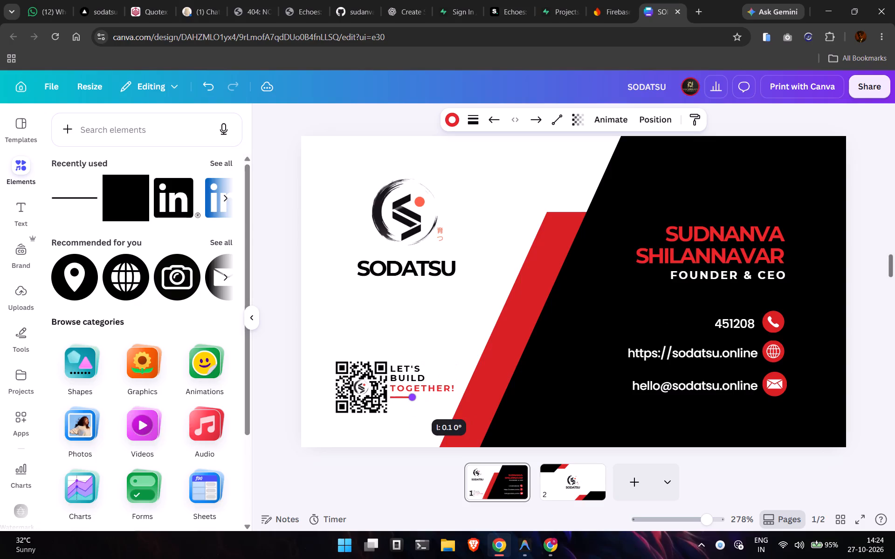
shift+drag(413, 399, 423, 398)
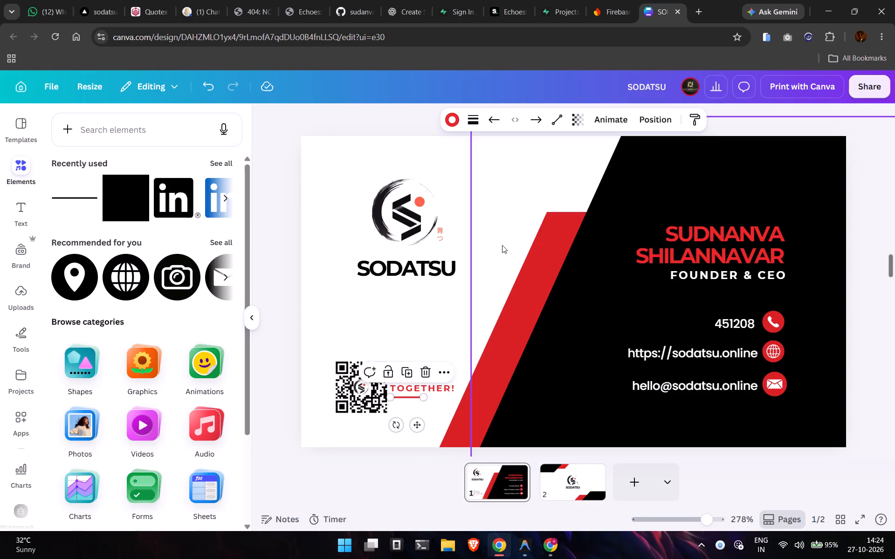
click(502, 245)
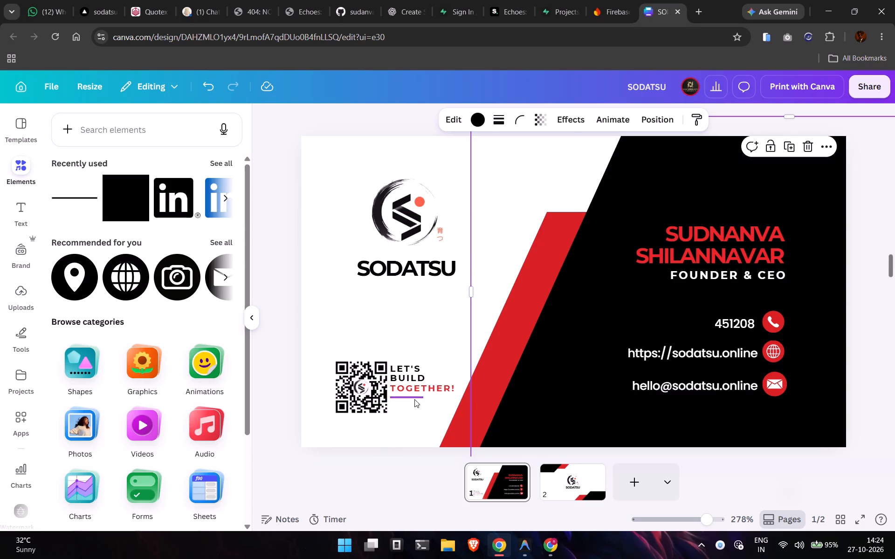
Lengthen the red underline beneath TOGETHER! to about 0.3 in, keeping it horizontal.
click(414, 397)
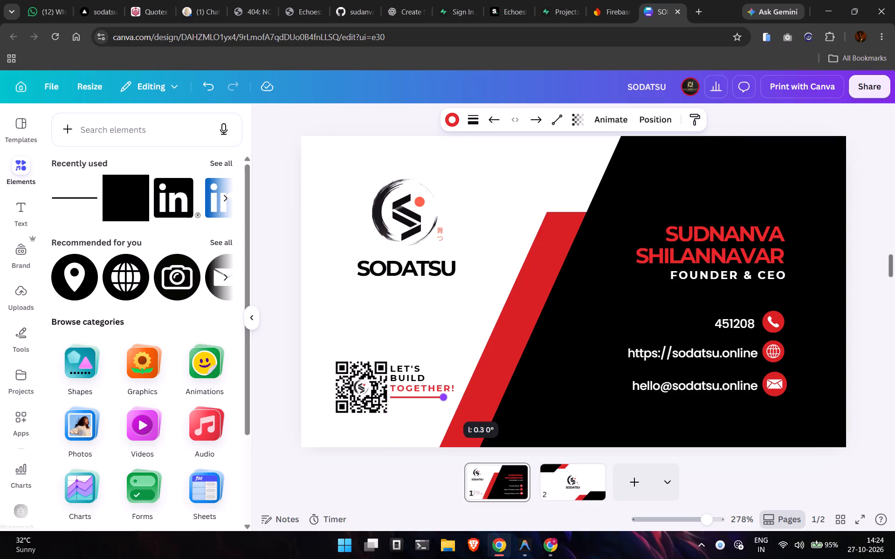
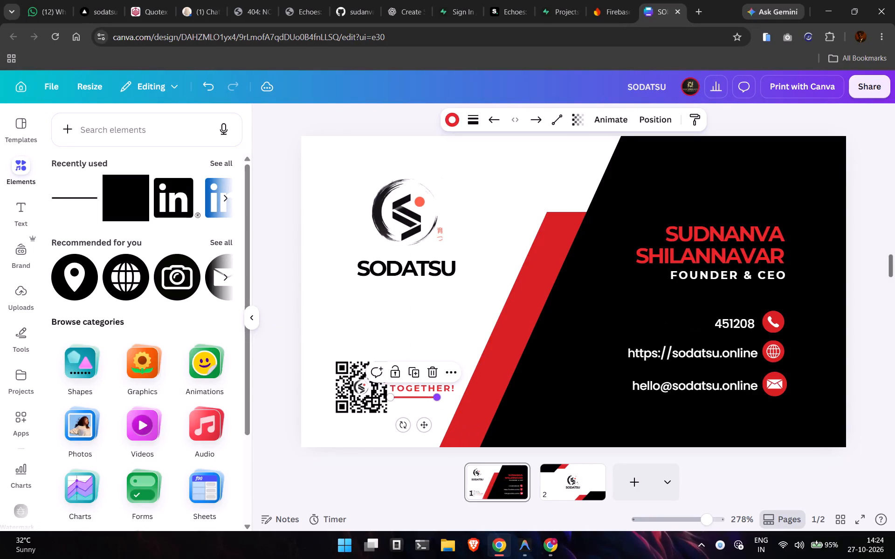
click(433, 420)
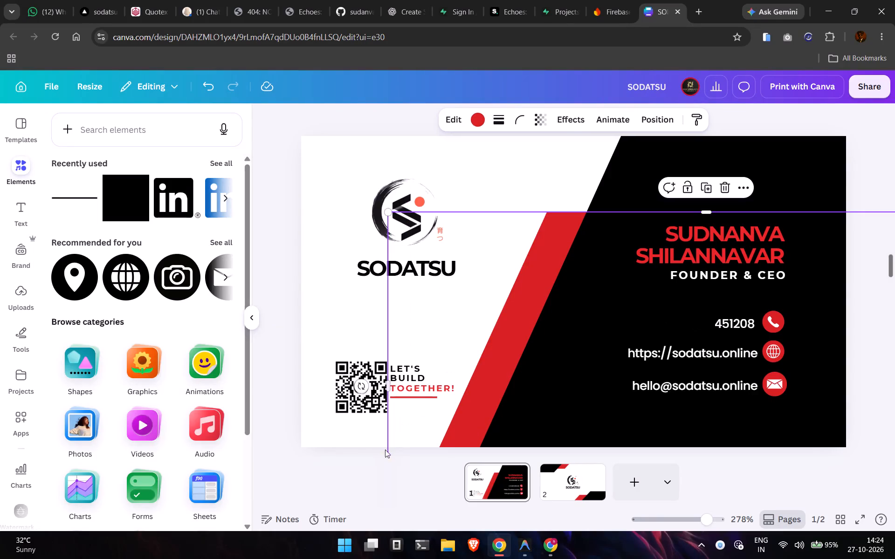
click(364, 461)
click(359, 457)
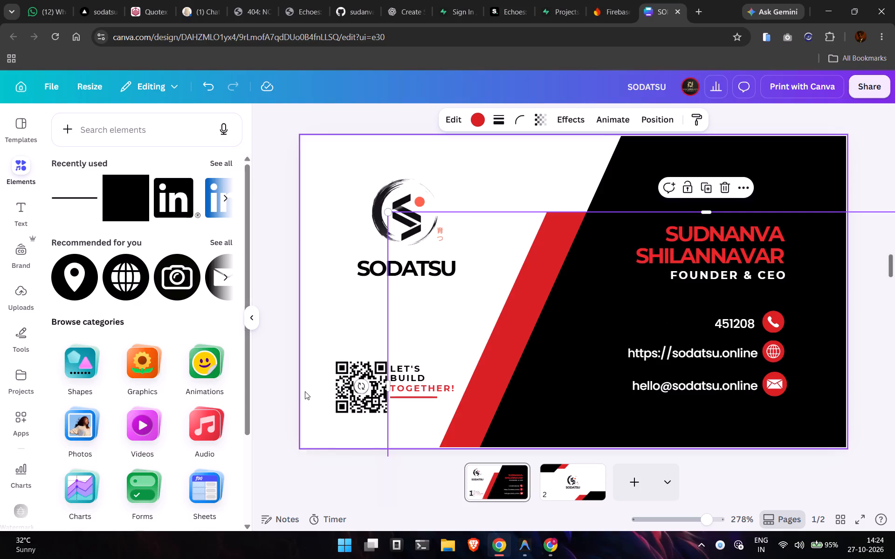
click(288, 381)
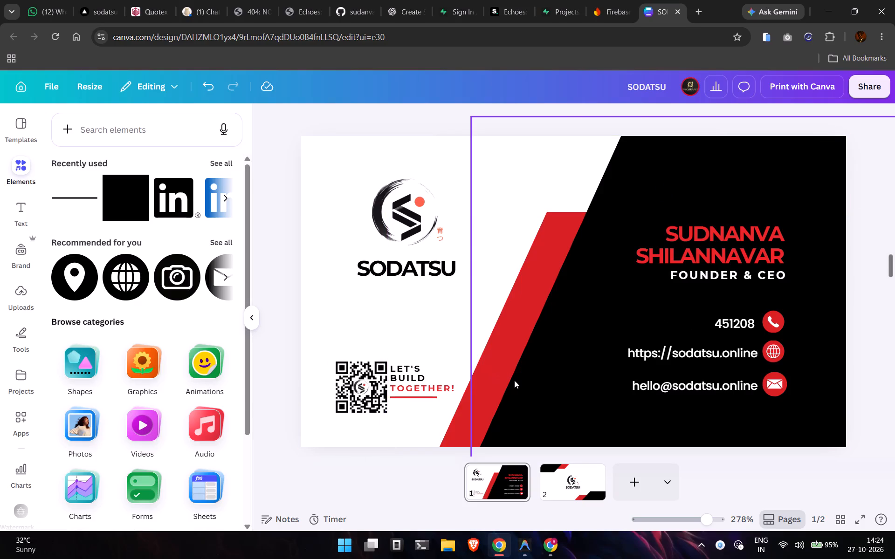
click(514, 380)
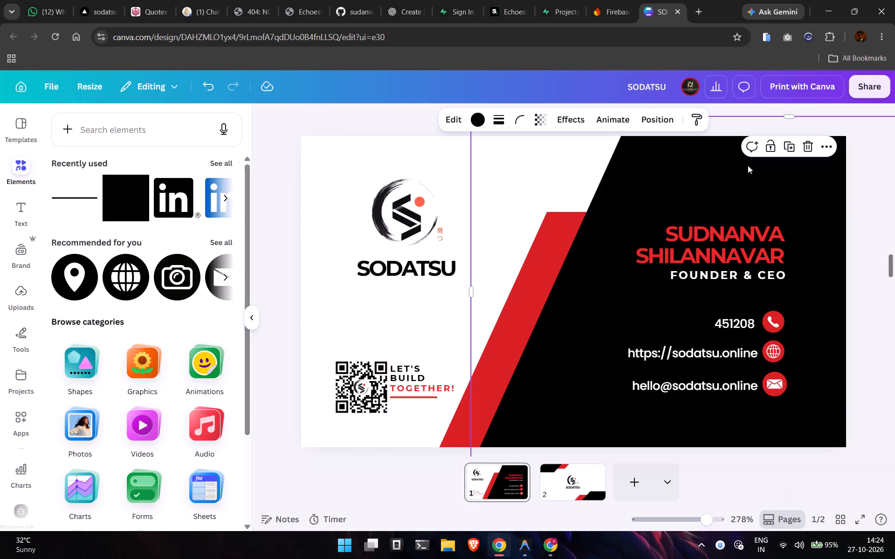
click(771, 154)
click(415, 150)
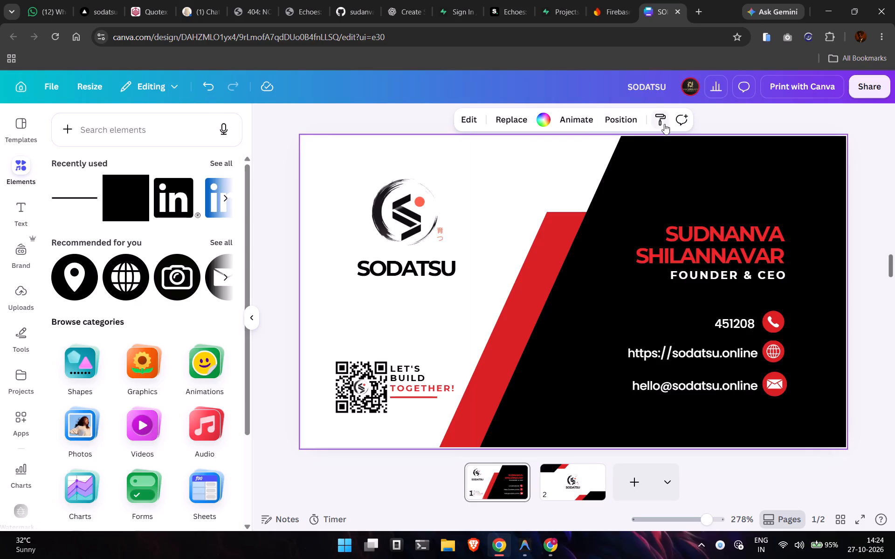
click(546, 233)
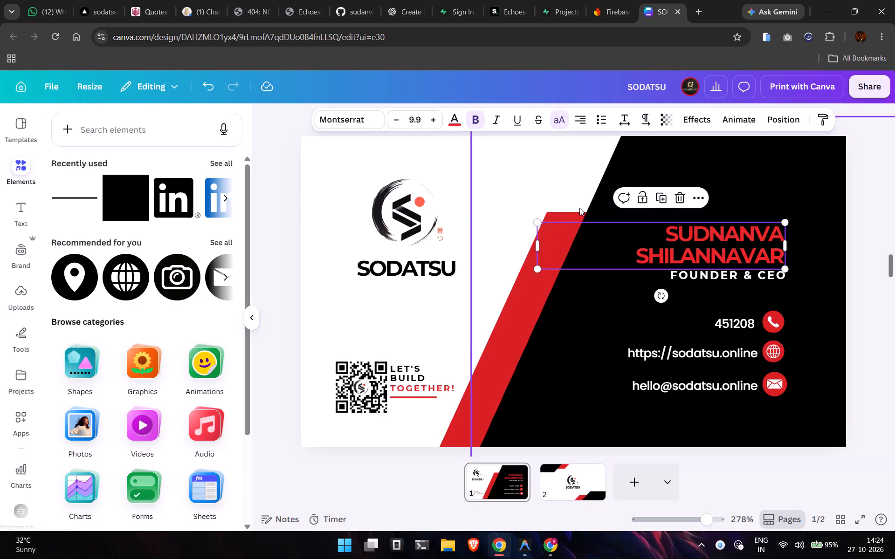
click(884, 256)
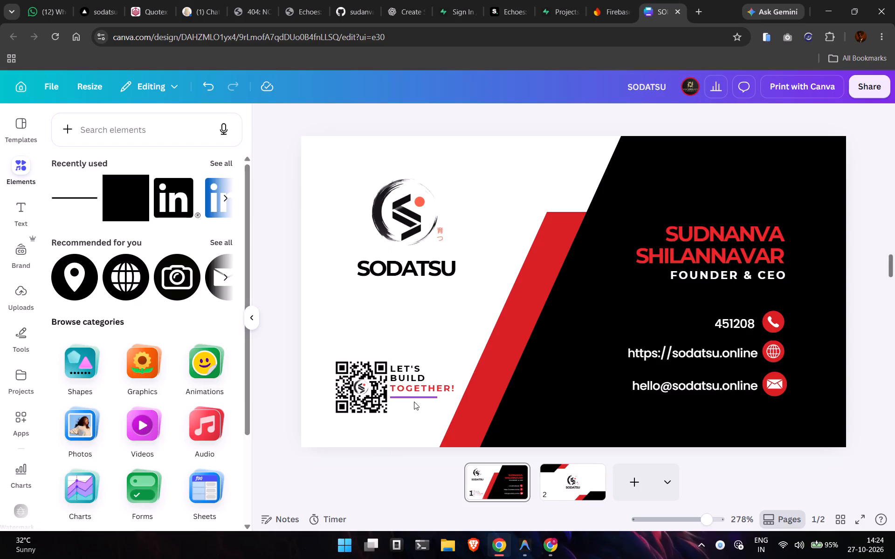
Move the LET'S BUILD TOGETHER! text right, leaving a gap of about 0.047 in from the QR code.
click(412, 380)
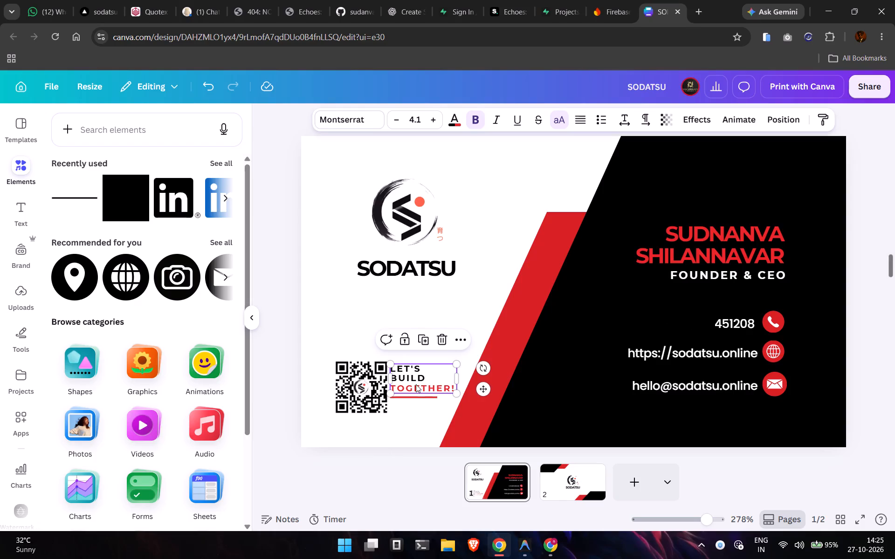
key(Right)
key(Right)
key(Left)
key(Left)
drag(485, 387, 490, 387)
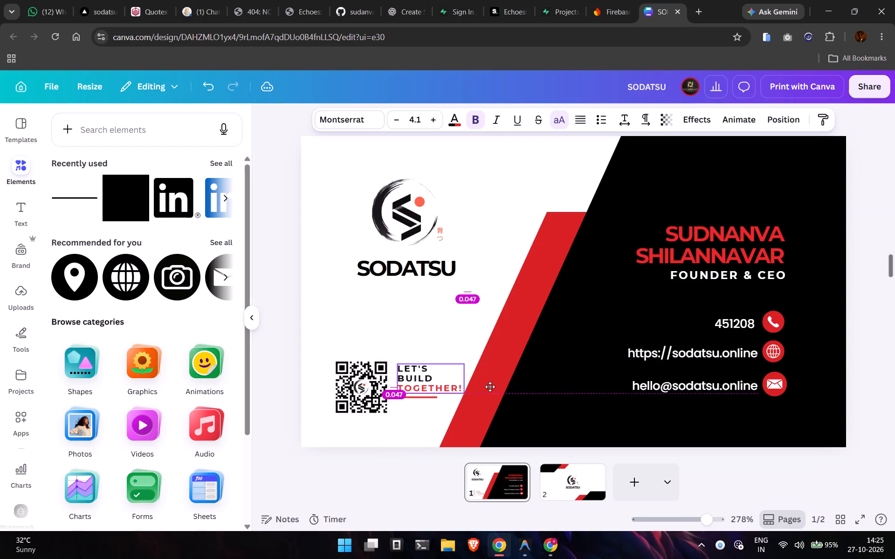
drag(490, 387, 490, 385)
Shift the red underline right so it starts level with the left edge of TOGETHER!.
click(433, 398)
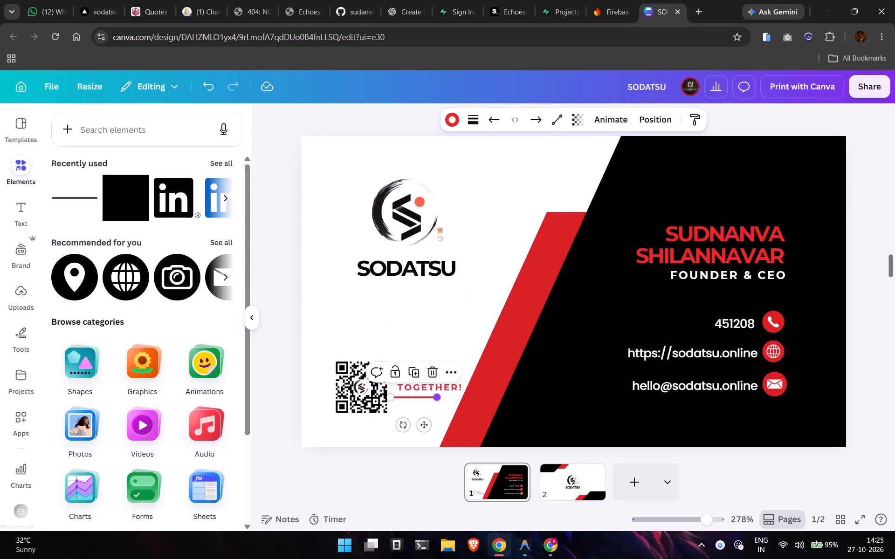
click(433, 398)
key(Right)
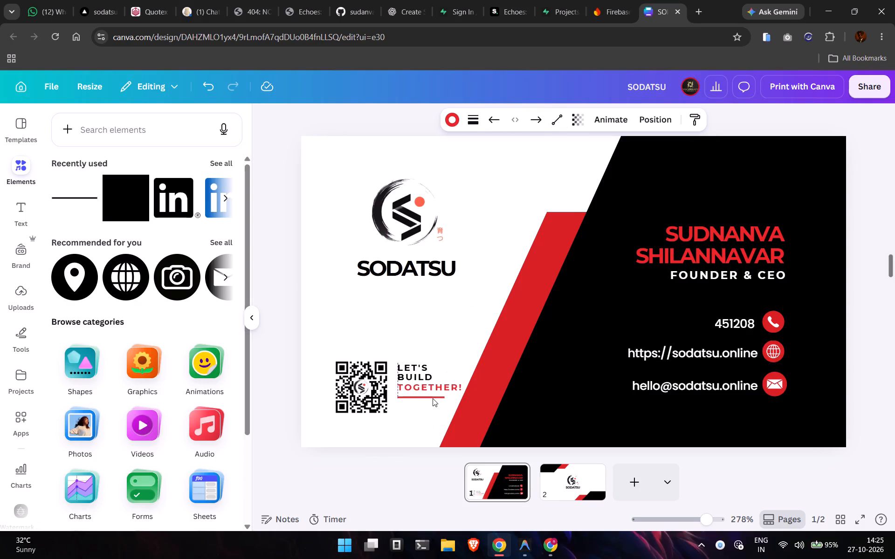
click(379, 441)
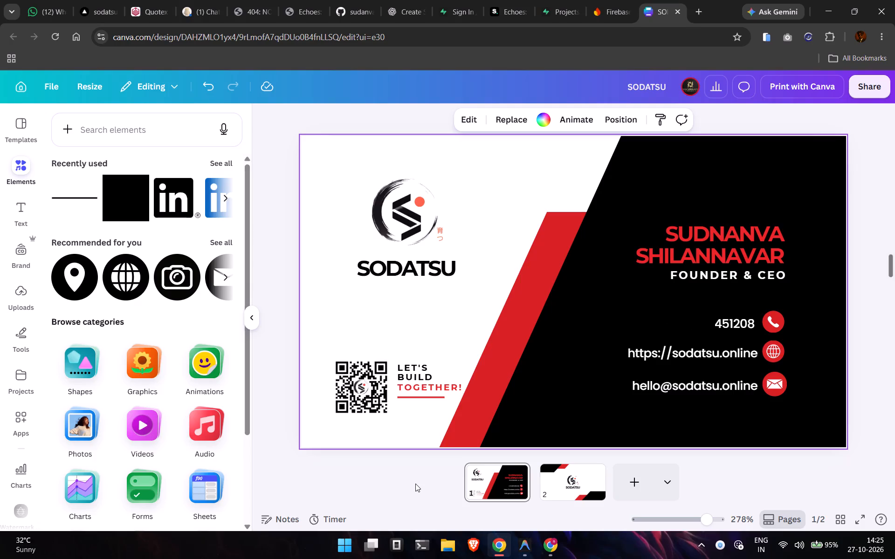
Move the LET'S BUILD TOGETHER! text left against the QR code, with its top level with the code's top edge.
click(419, 363)
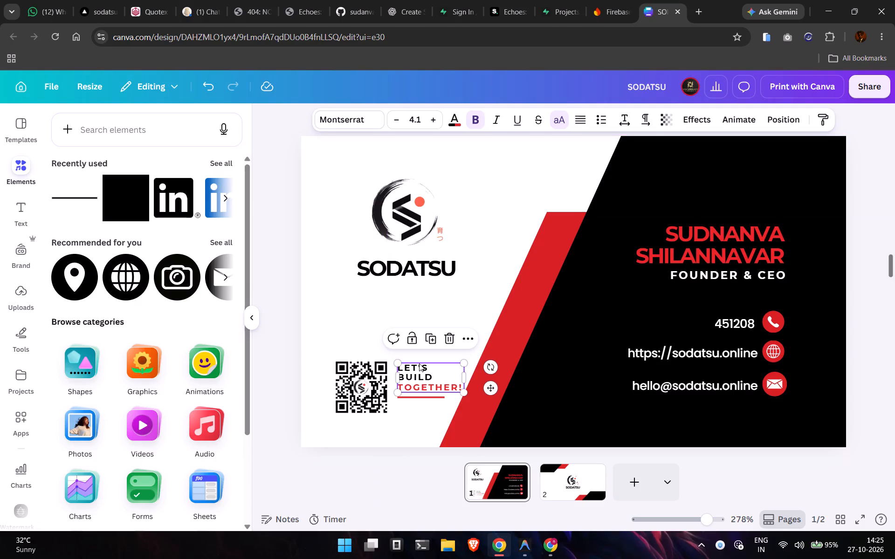
key(Left)
key(Up)
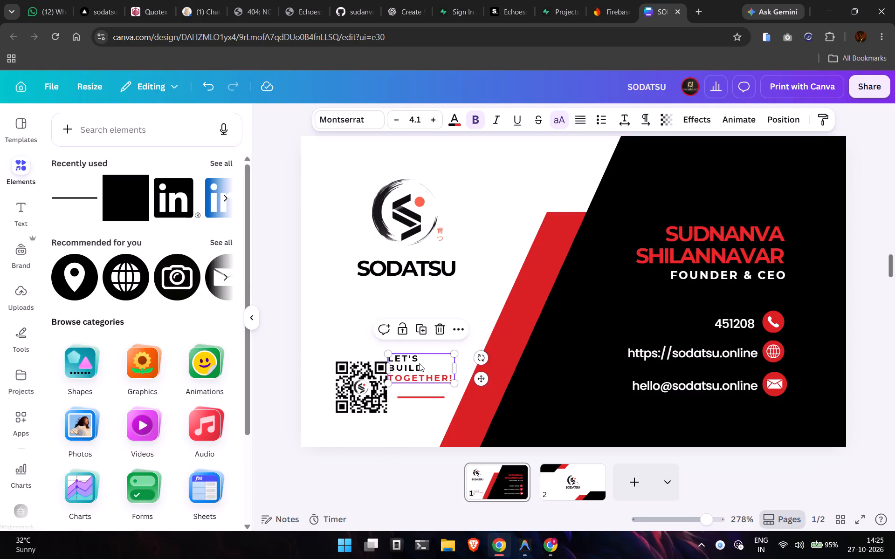
key(Down)
drag(420, 376, 424, 375)
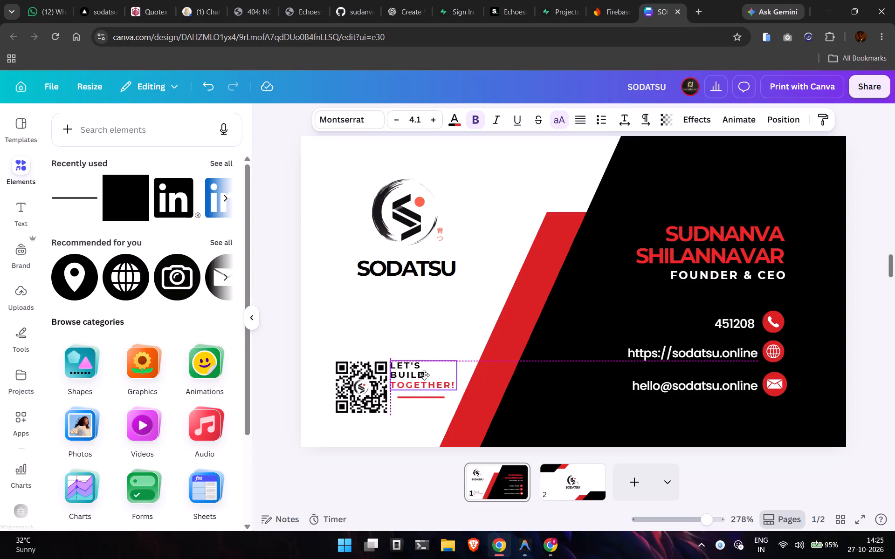
drag(424, 375, 425, 375)
Move the red underline left and slightly up beneath TOGETHER!, starting level with the text's left edge.
drag(421, 394, 416, 394)
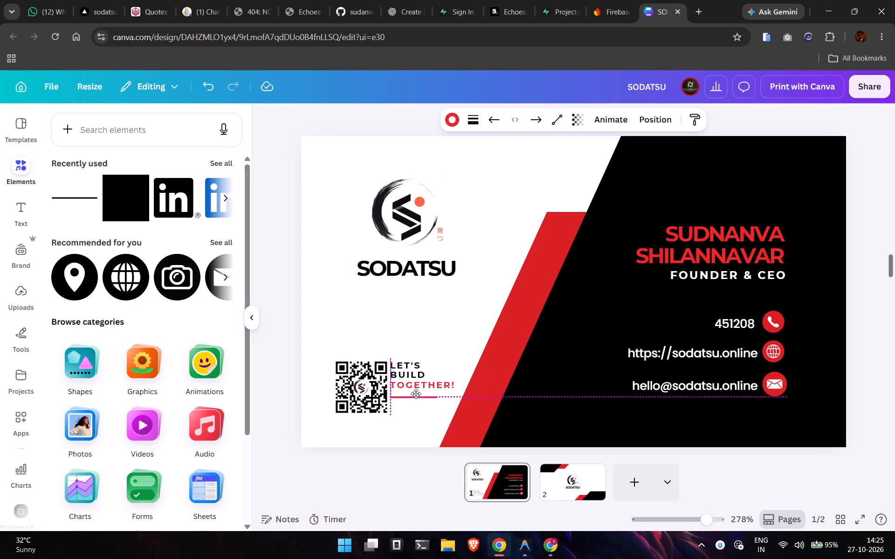
drag(416, 394, 416, 393)
click(413, 395)
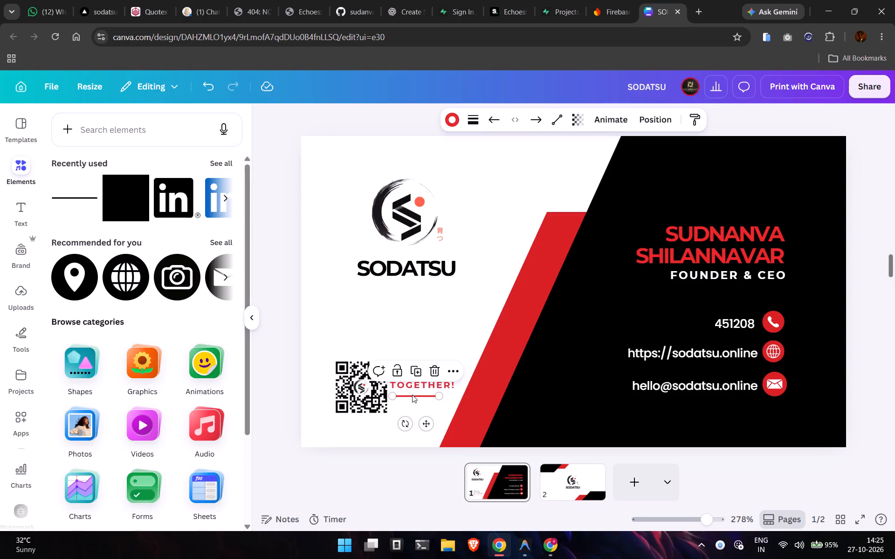
click(276, 369)
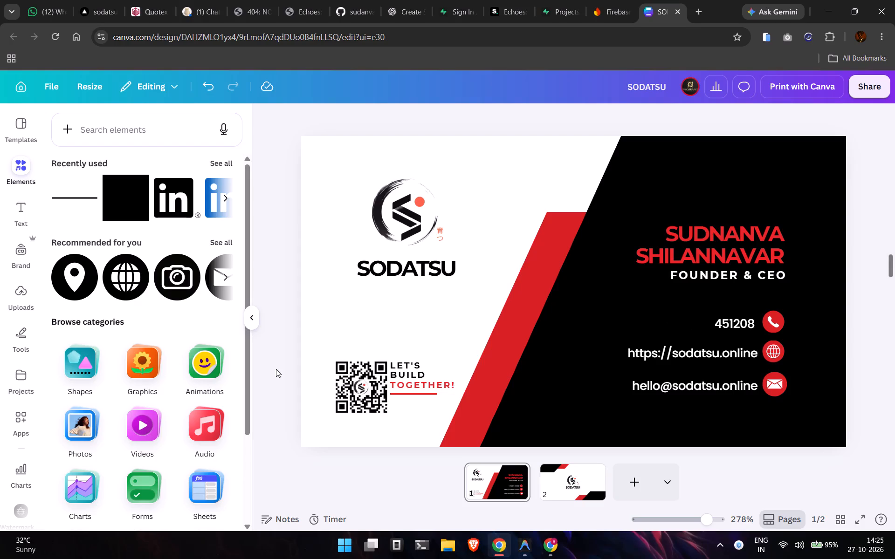
Compare the layouts of the card's two pages by viewing them alternately.
key(Right)
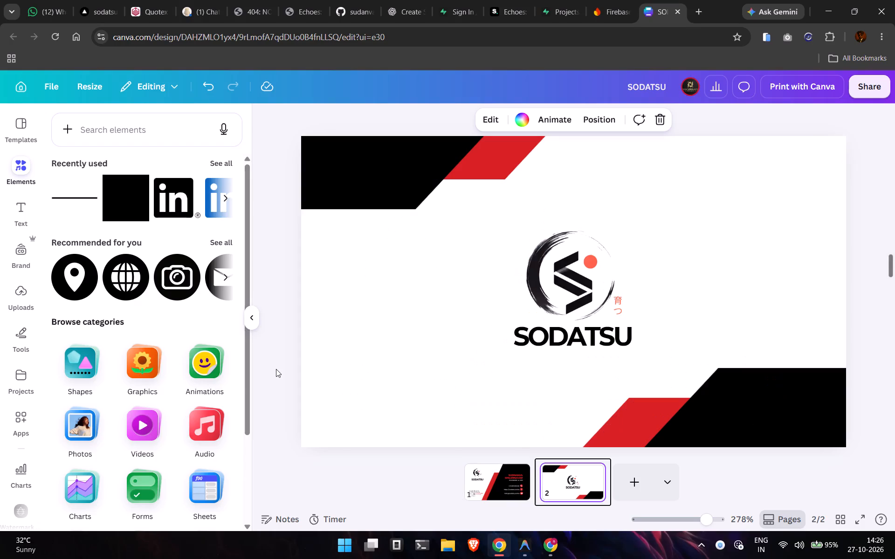
key(Left)
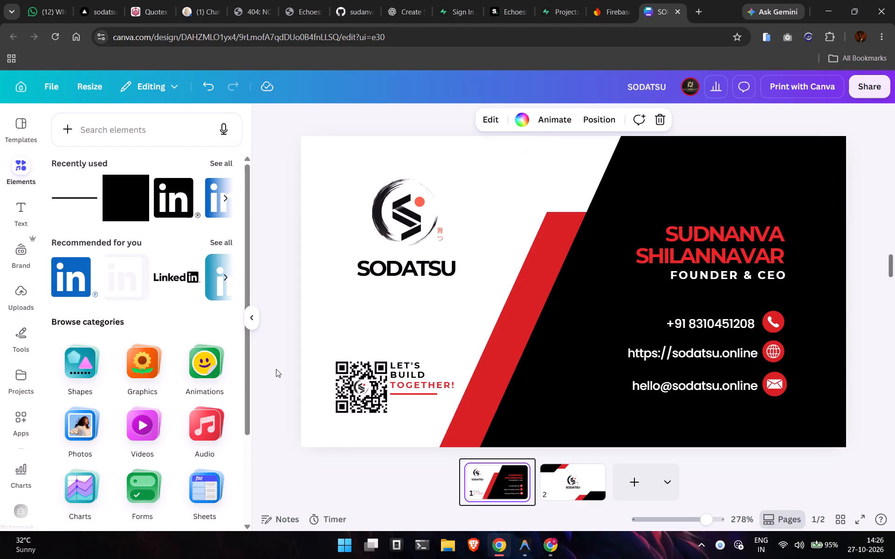
key(Right)
key(Left)
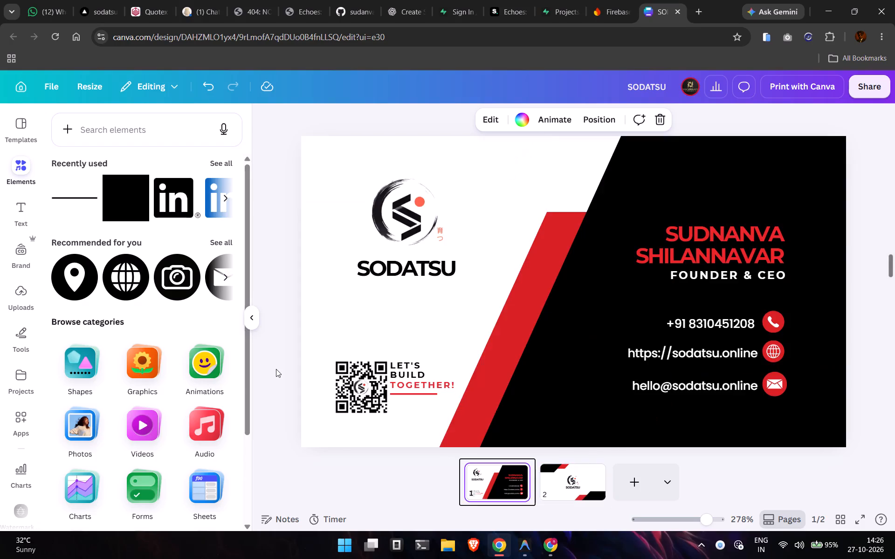
key(Right)
key(Left)
key(Right)
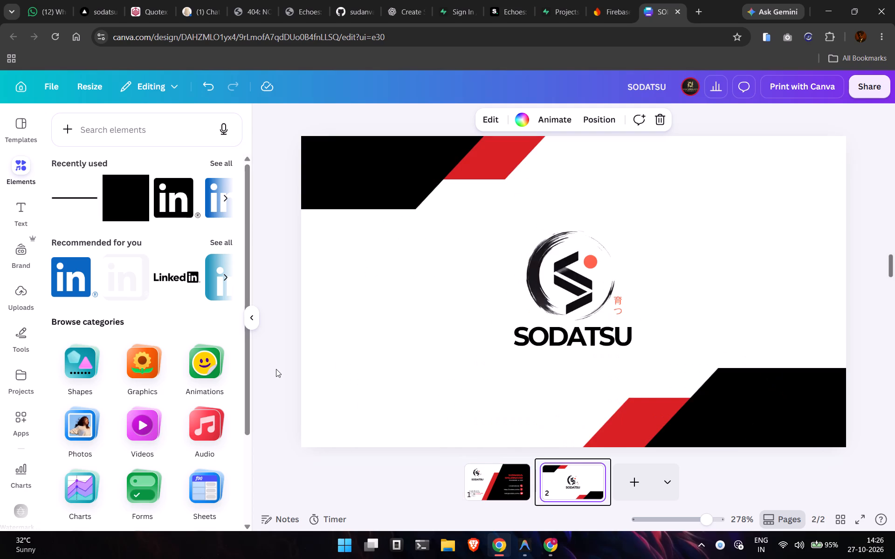
key(Left)
key(Right)
key(Left)
key(Right)
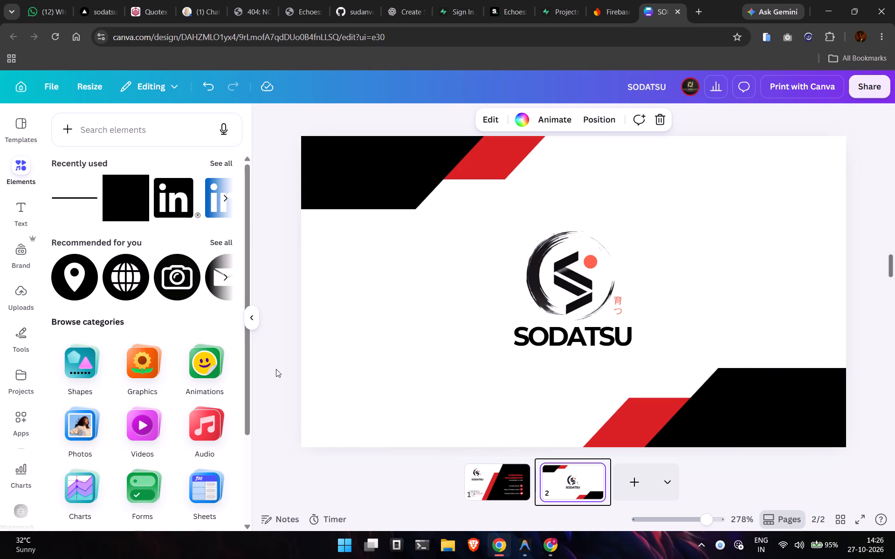
key(Left)
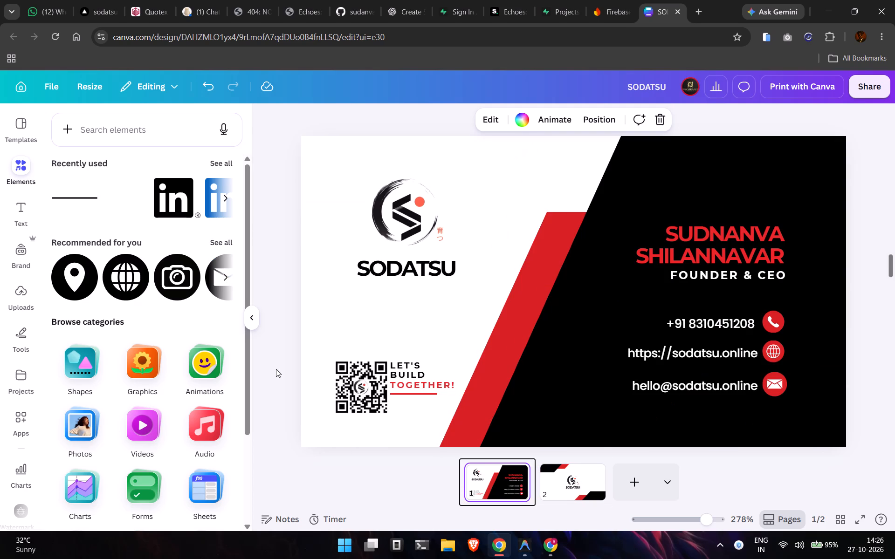
Copy the email address text from the card's first page onto the second page, placing it just beneath the SODATSU wordmark.
key(Right)
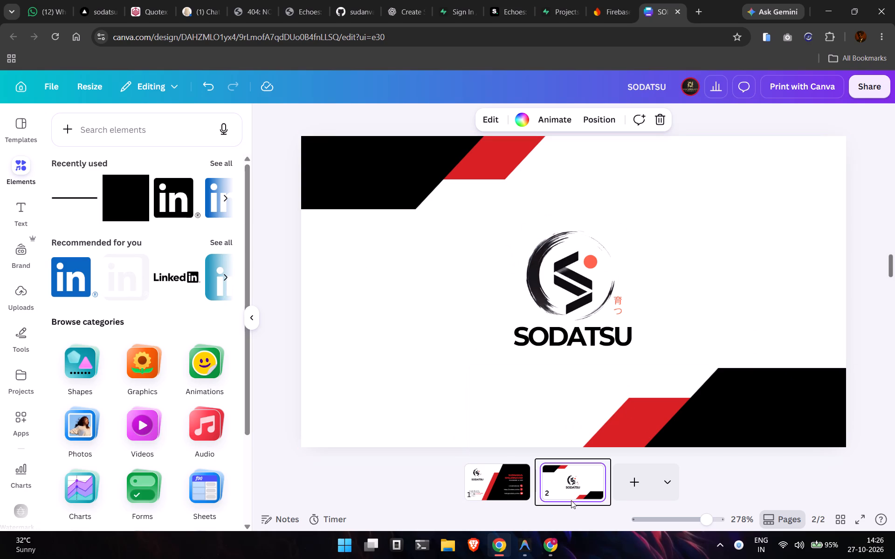
click(495, 492)
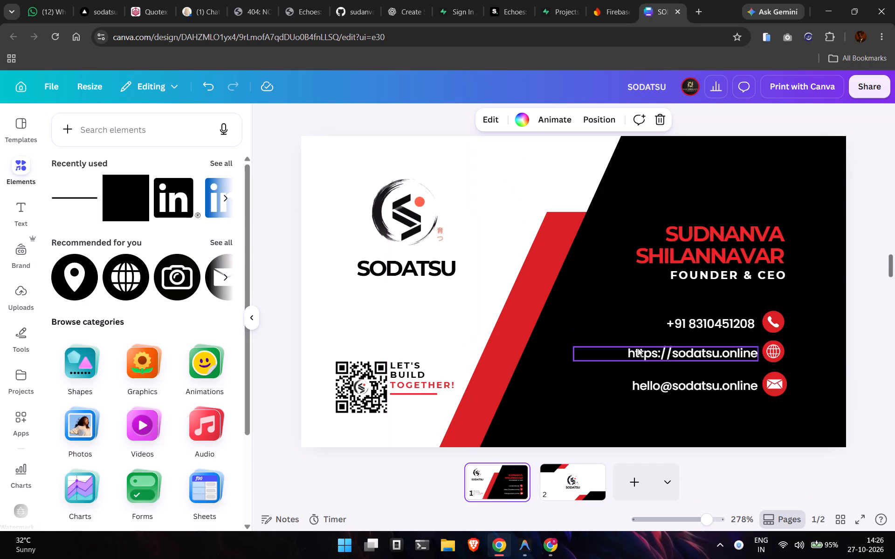
click(683, 357)
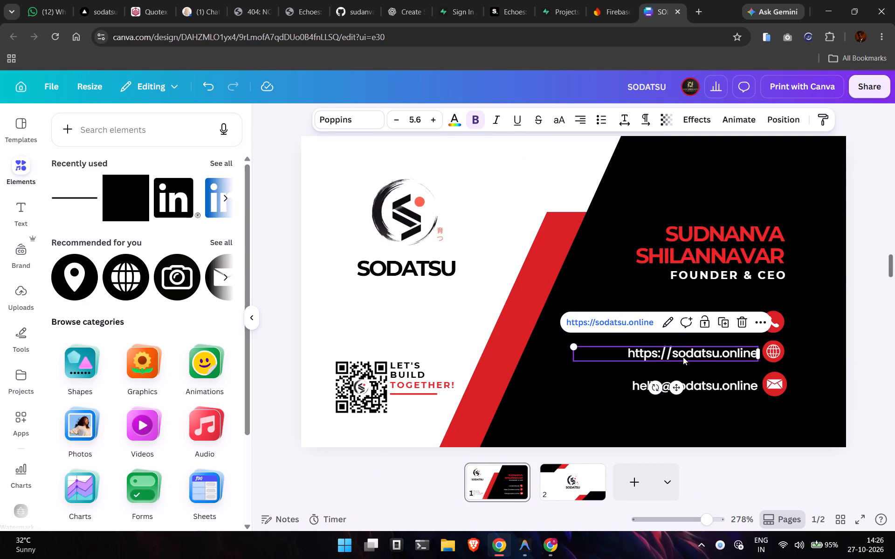
click(705, 391)
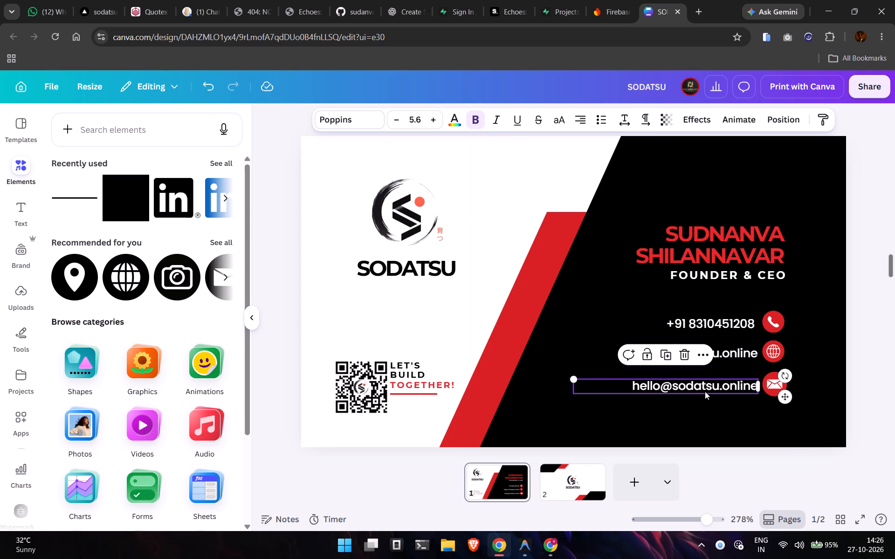
key(ctrl+c)
click(557, 505)
click(559, 498)
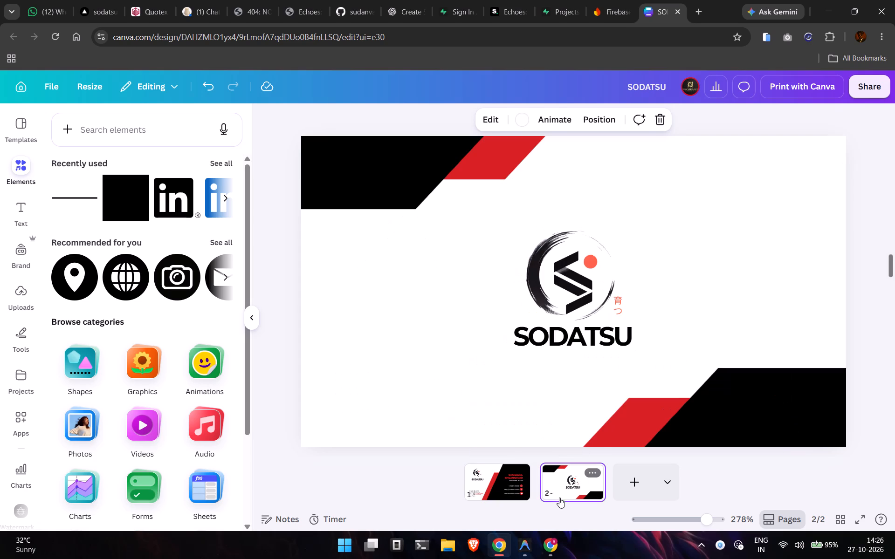
click(455, 360)
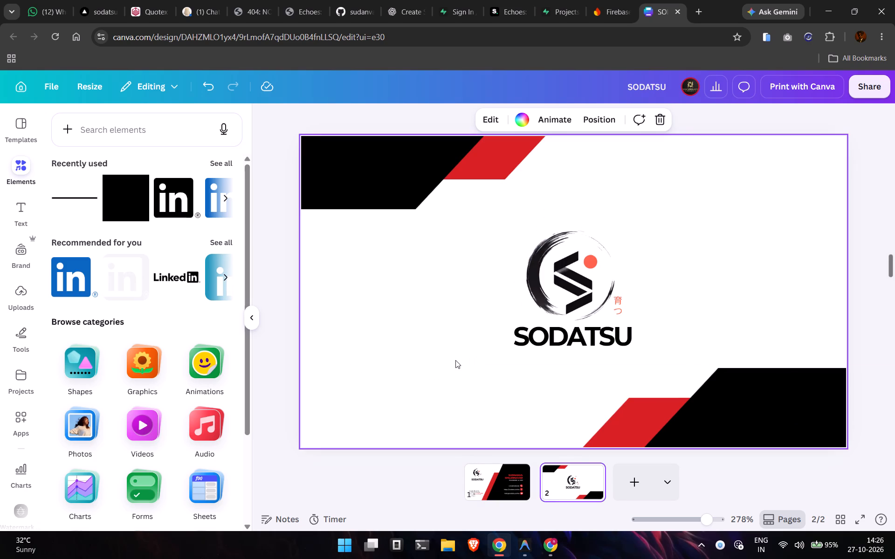
key(ctrl+v)
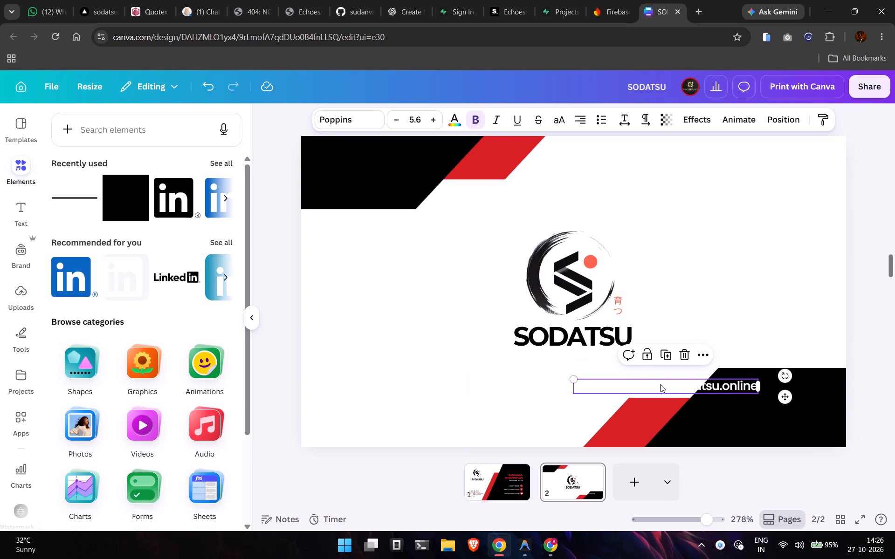
drag(660, 384, 572, 359)
Recolour the copied email text on the second page vivid red (#eb2527) and centre-align it.
click(459, 121)
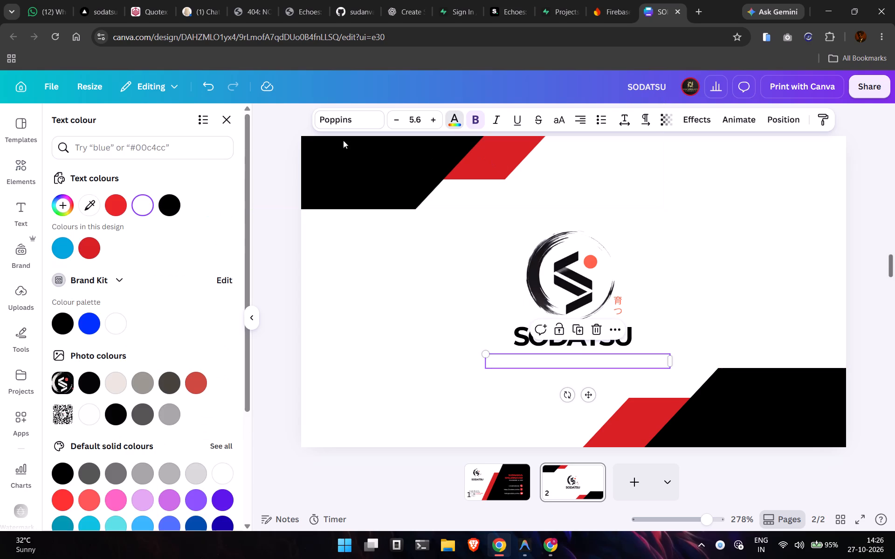
click(120, 207)
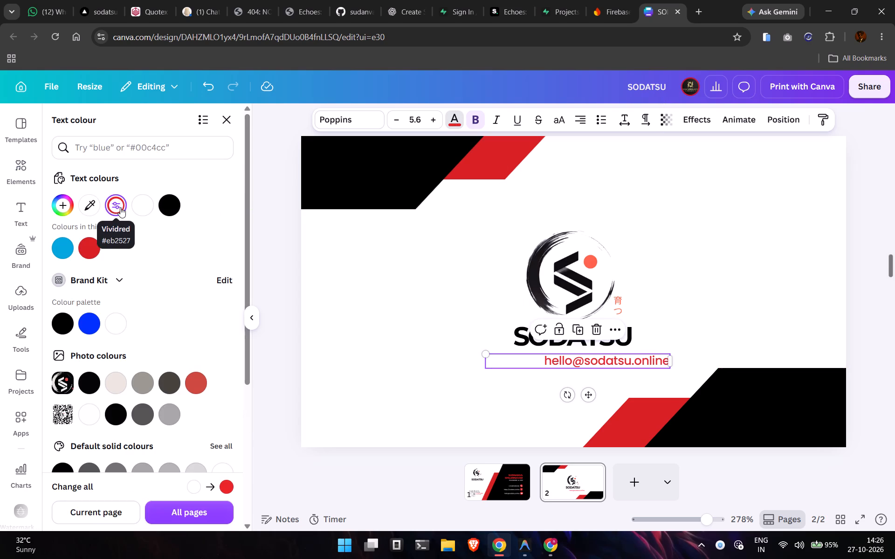
click(584, 121)
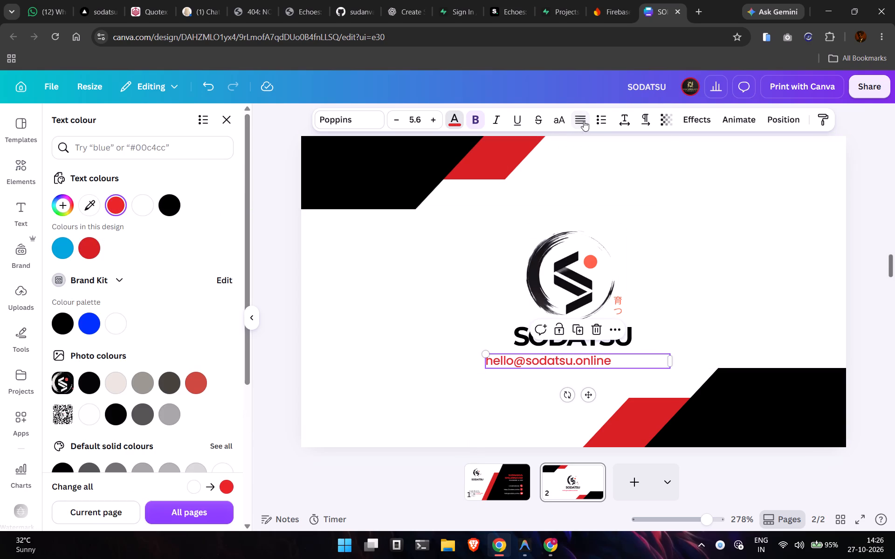
click(584, 121)
click(584, 121)
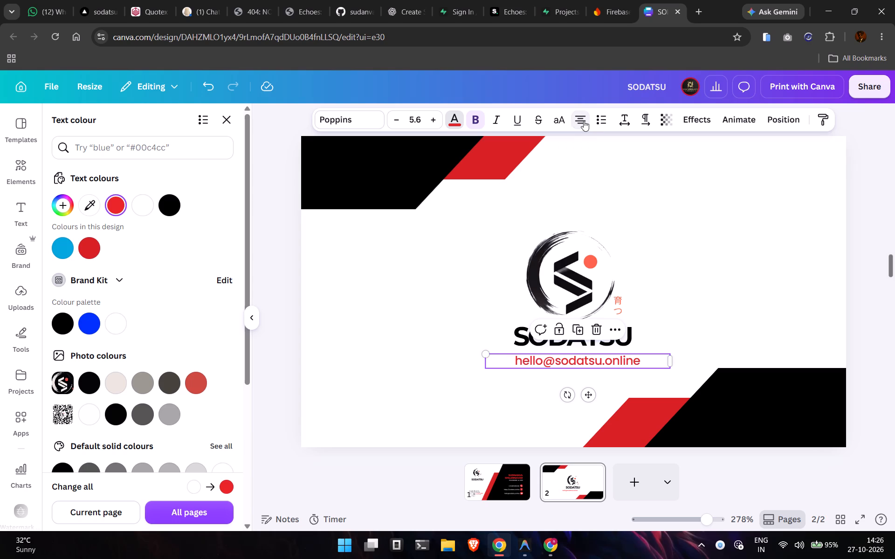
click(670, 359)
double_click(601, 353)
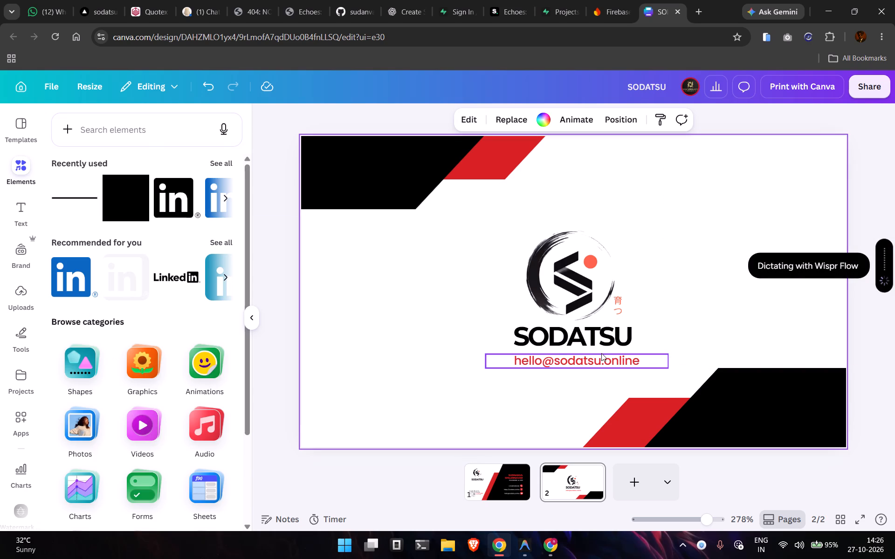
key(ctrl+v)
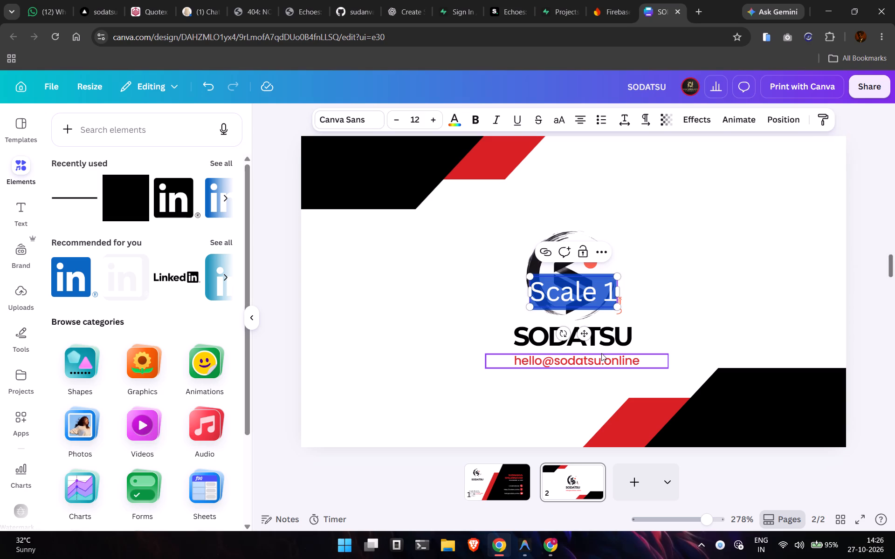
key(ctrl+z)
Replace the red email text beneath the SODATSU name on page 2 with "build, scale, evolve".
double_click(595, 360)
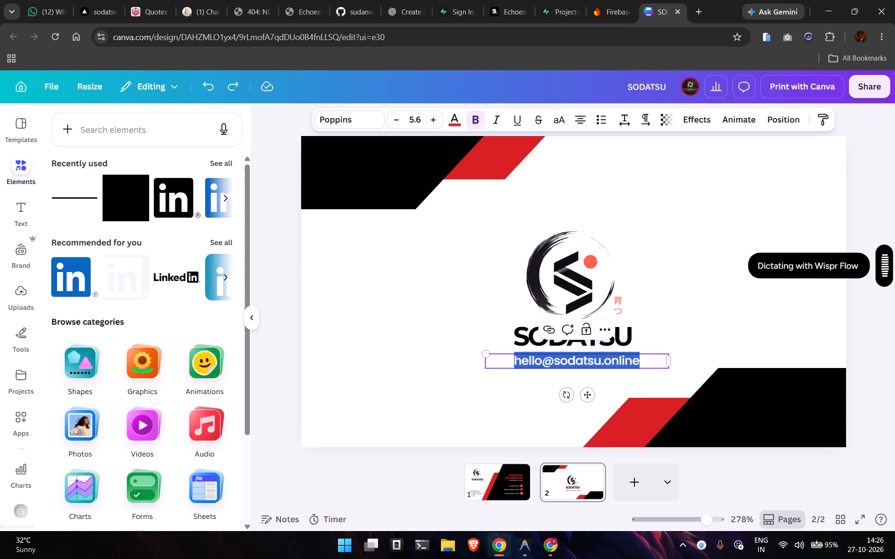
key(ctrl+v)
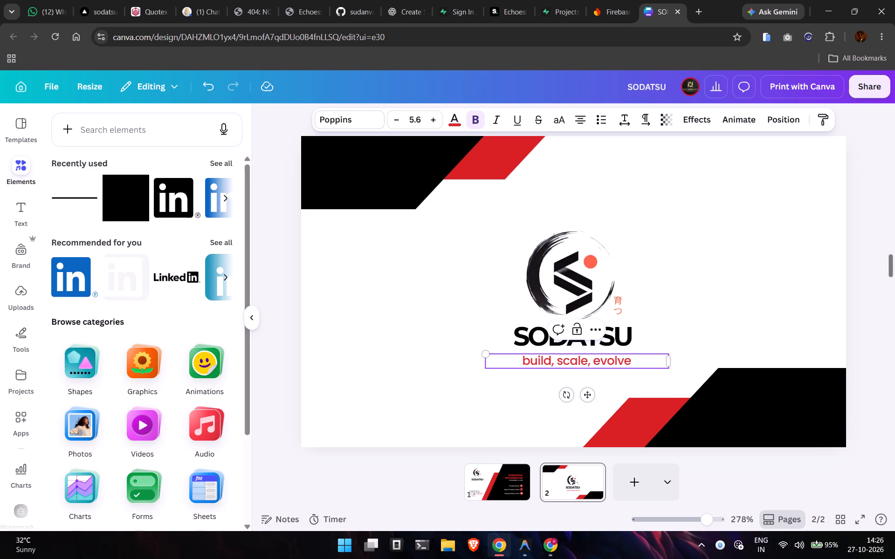
Replace the red text beneath the SODATSU name on page 2 with "BUILD.SCALE.EVOLVE".
click(599, 361)
key(ctrl+a)
key(ctrl+BackSpace)
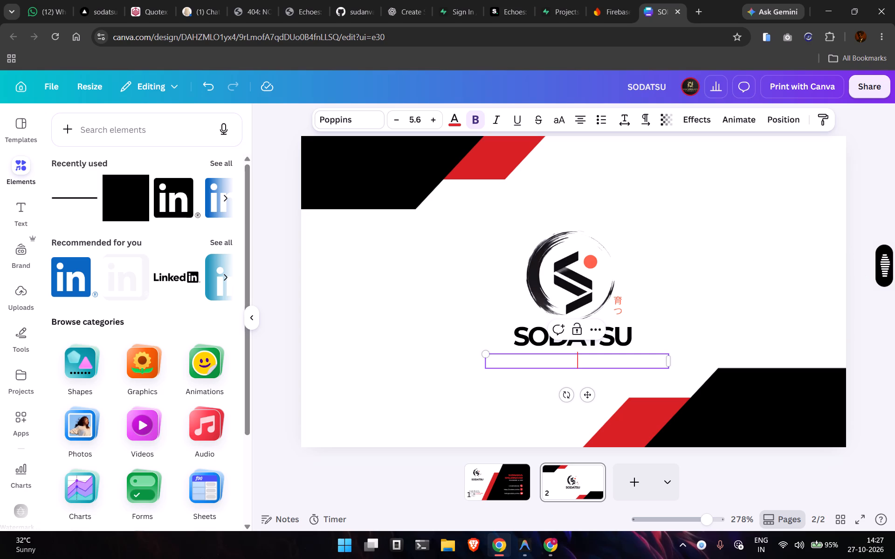
key(ctrl+v)
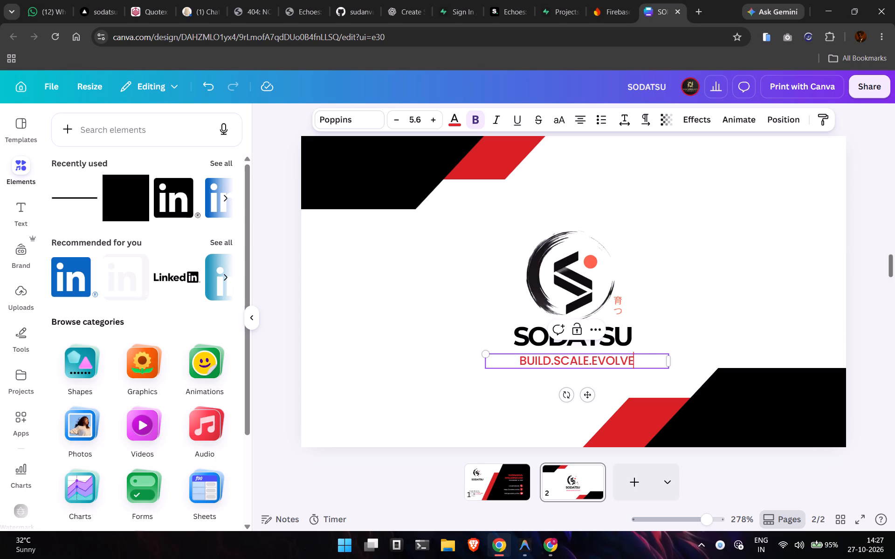
Add a space after each full stop in the page 2 slogan so it reads "BUILD. SCALE. EVOLVE".
click(592, 360)
key(space)
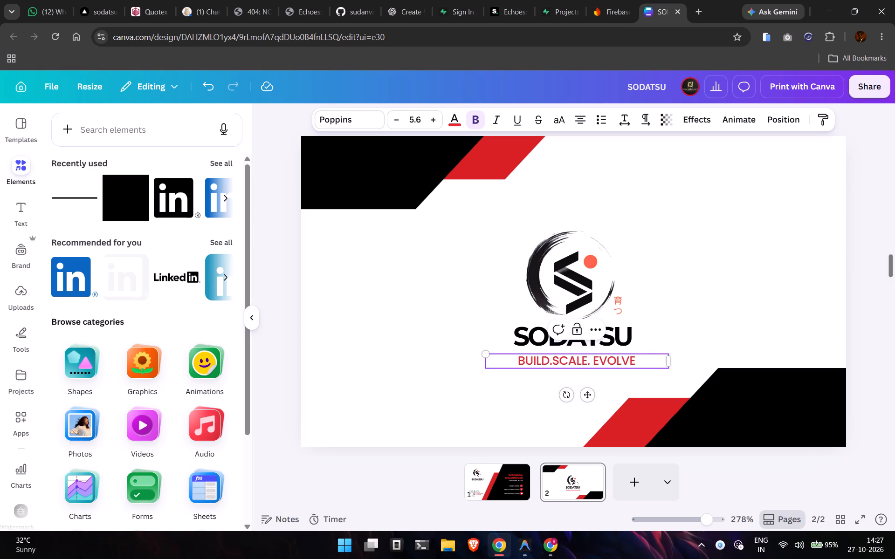
key(Left)
key(Left)
key(Left)
key(Left)
key(Left)
key(Left)
key(Left)
key(space)
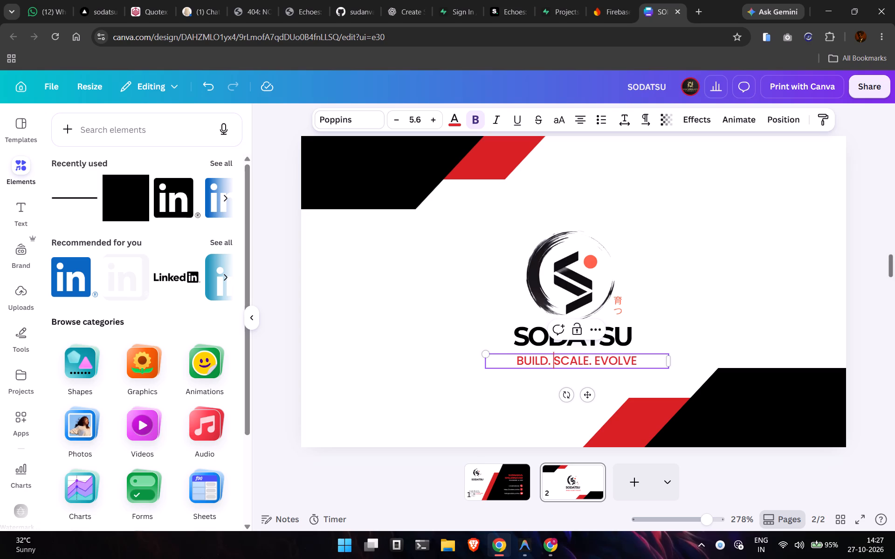
Increase the letter spacing of the page 2 slogan "BUILD. SCALE. EVOLVE" to 215.
click(677, 333)
click(677, 333)
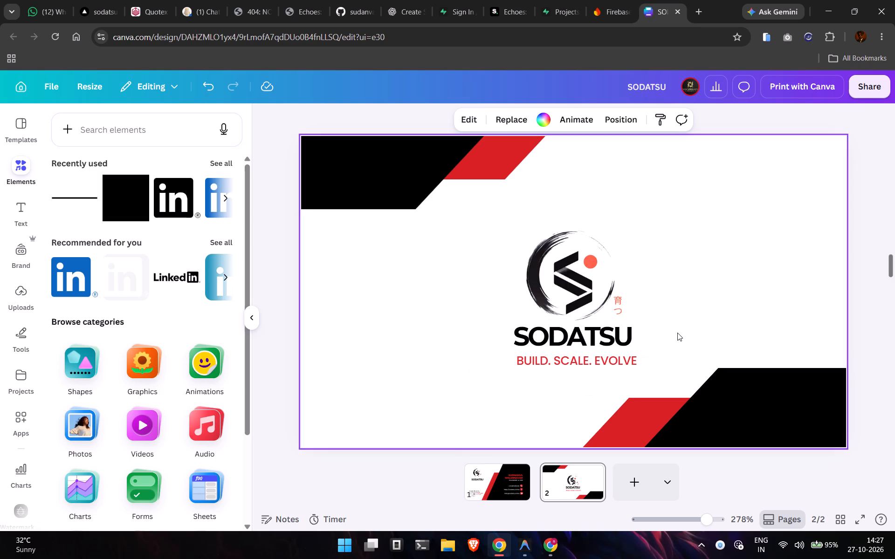
click(590, 368)
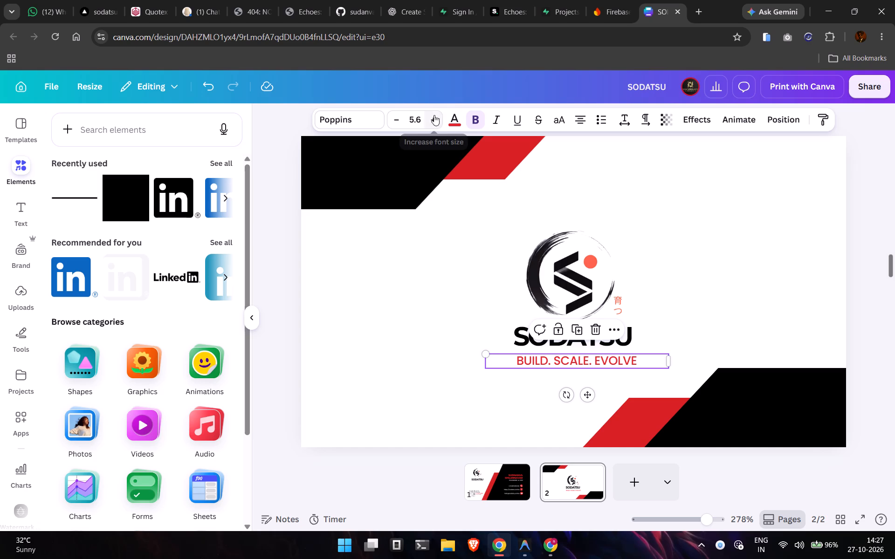
click(631, 120)
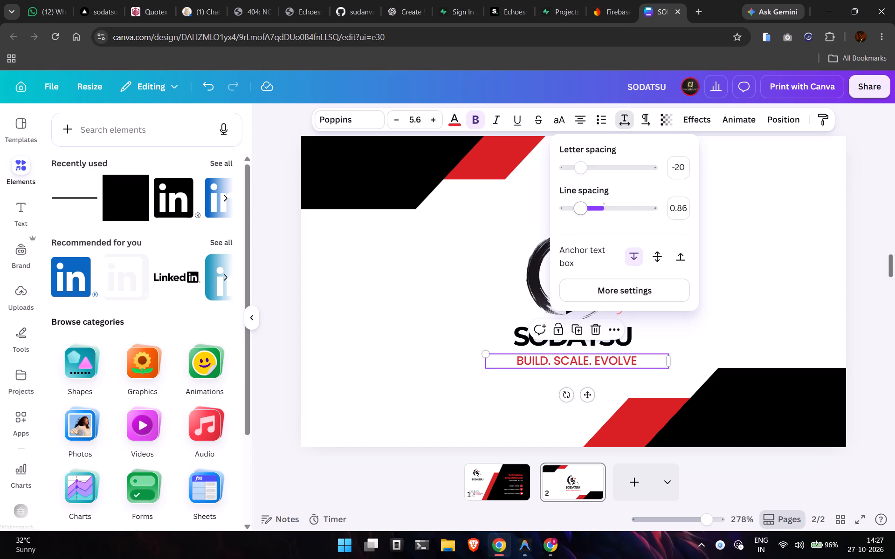
drag(585, 173, 589, 173)
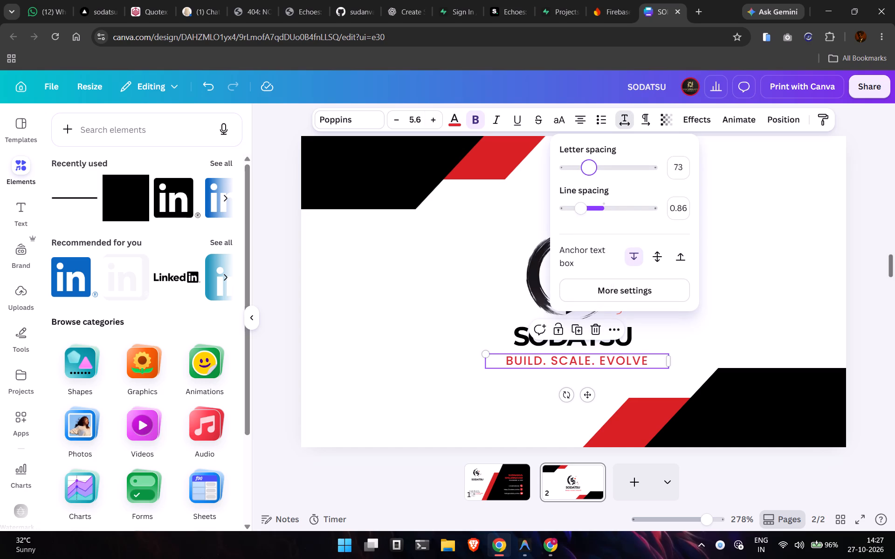
drag(589, 173, 600, 174)
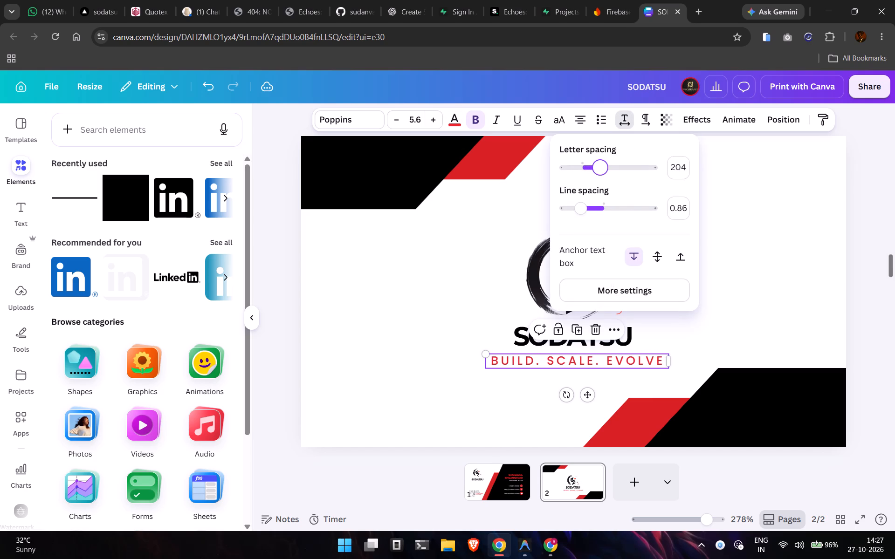
drag(600, 174, 601, 174)
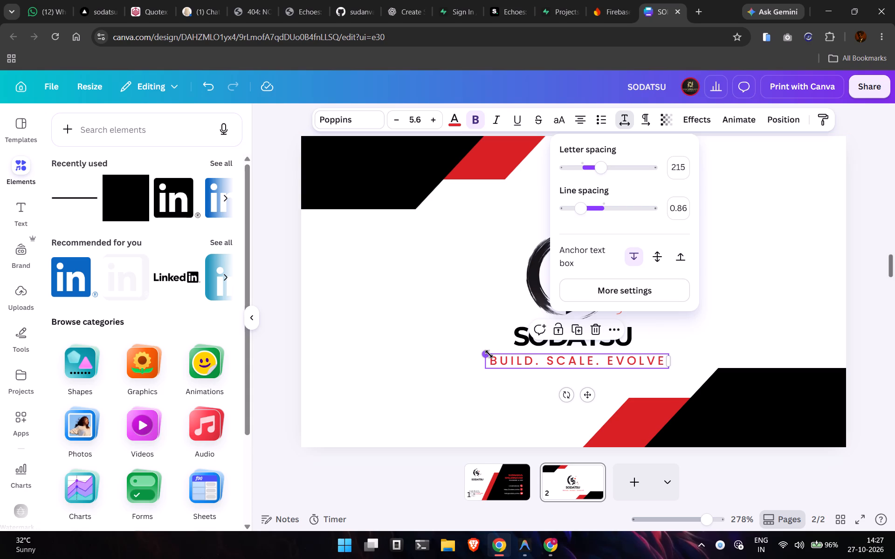
Shrink the page 2 slogan to font size 3.5 and centre it directly beneath the SODATSU name.
drag(489, 354, 533, 375)
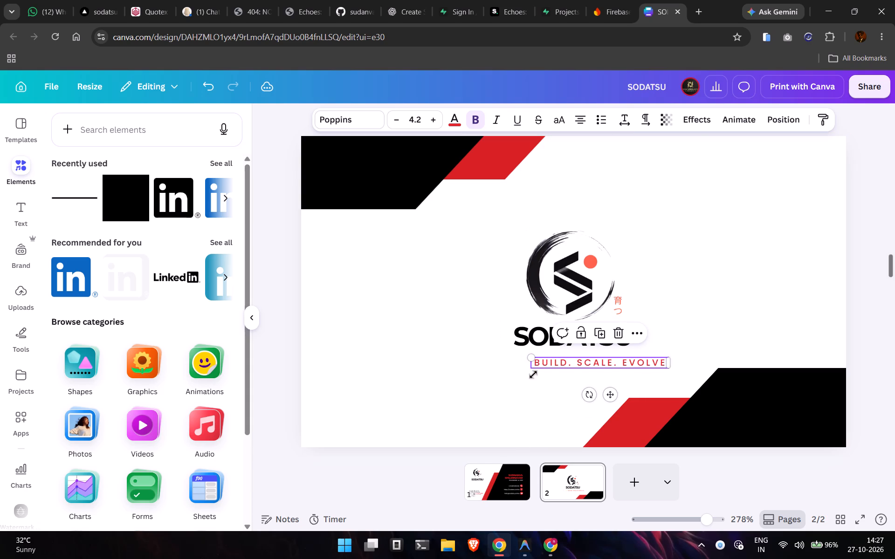
drag(611, 396, 586, 390)
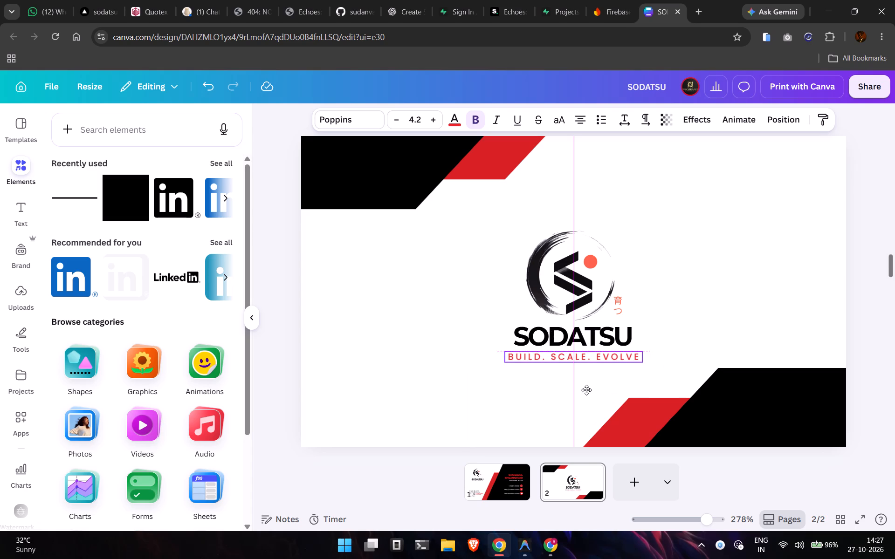
drag(586, 390, 585, 391)
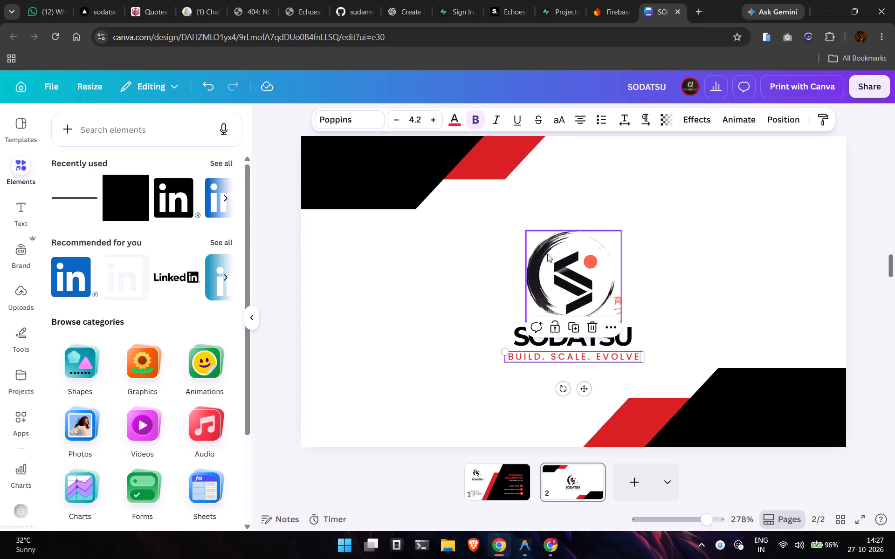
click(884, 293)
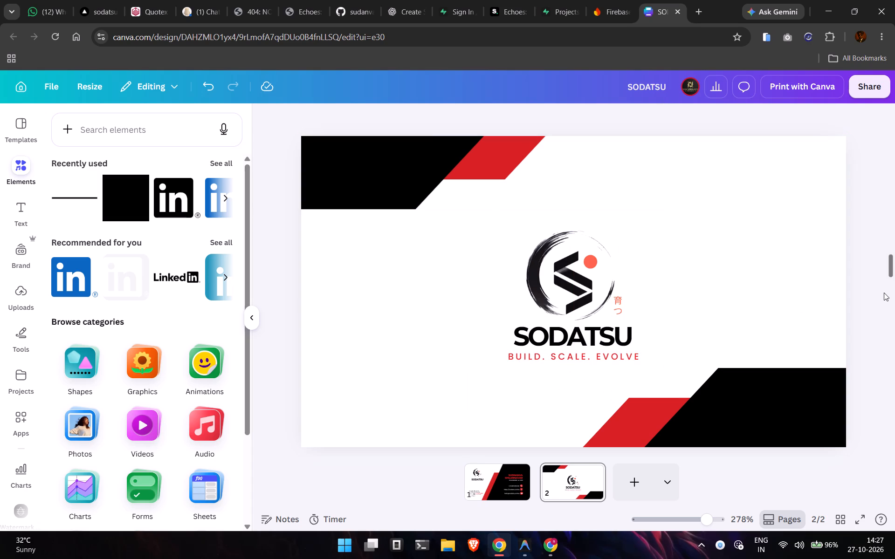
click(584, 359)
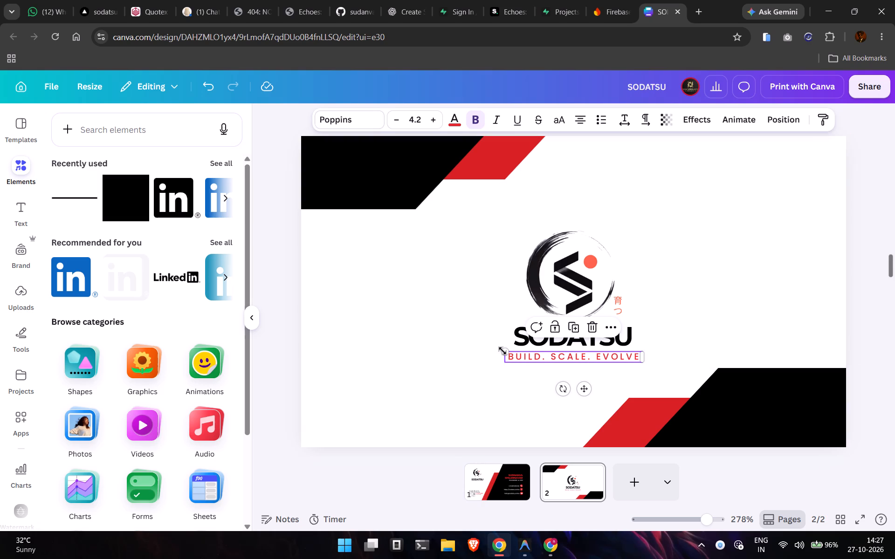
drag(502, 350, 523, 357)
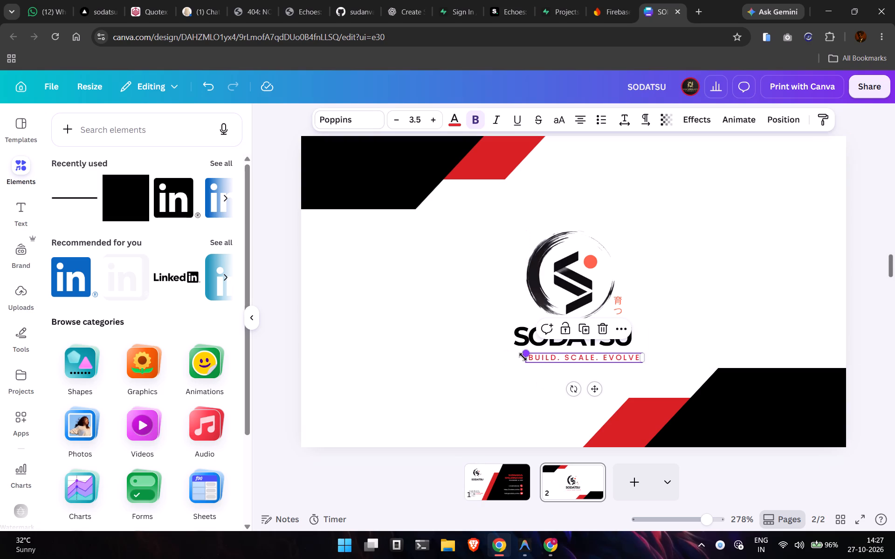
drag(598, 390, 595, 390)
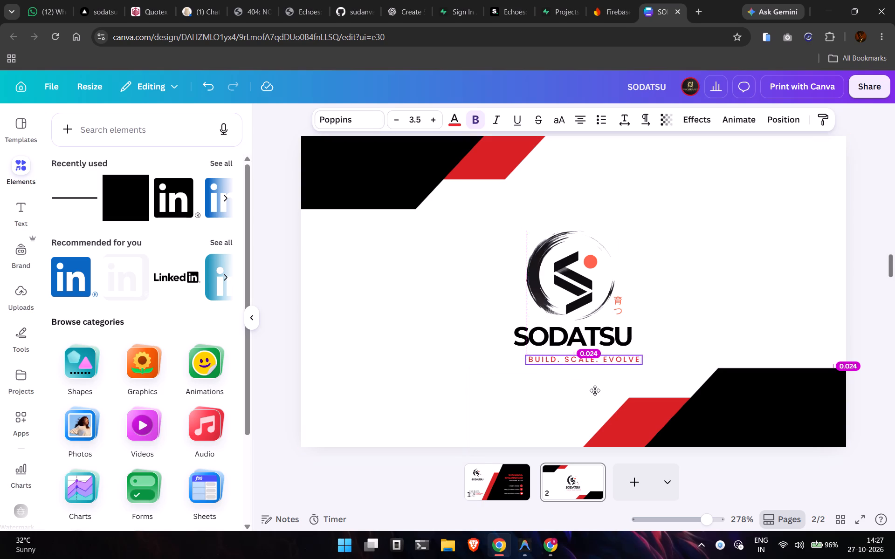
drag(595, 390, 591, 387)
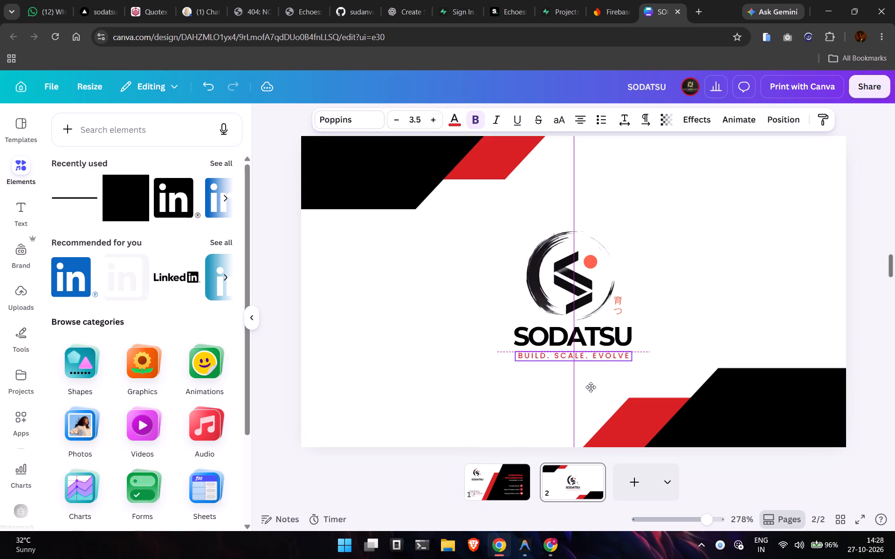
drag(591, 387, 591, 388)
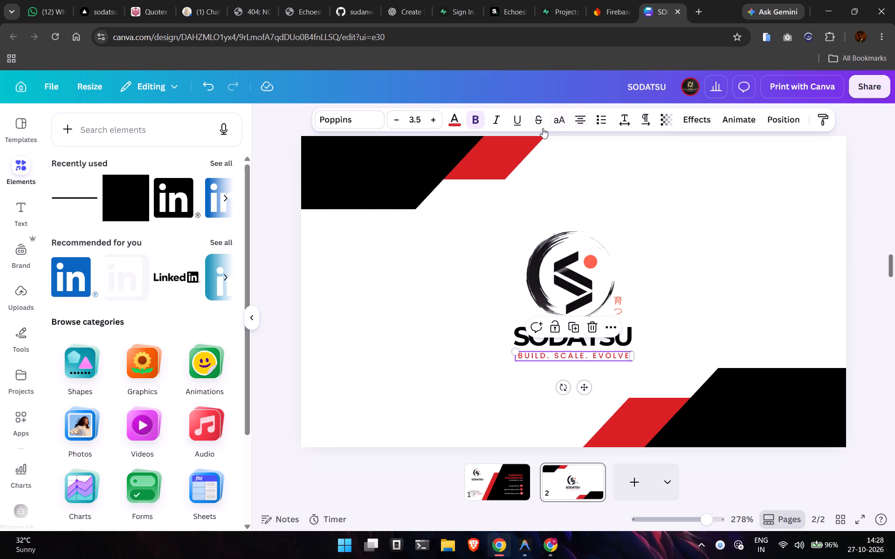
Set the slogan's letter spacing to 230, widen its text box, and spread the letters further apart.
click(629, 120)
drag(601, 171, 602, 176)
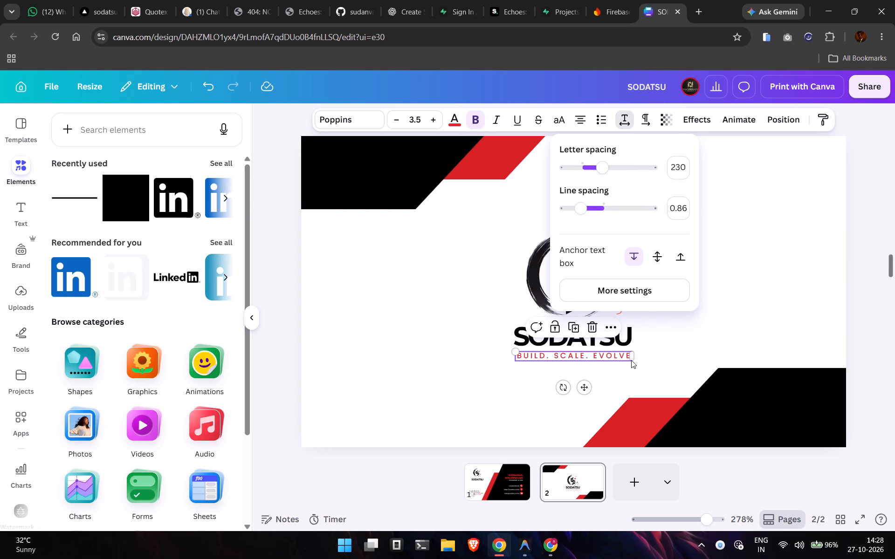
drag(634, 356, 657, 356)
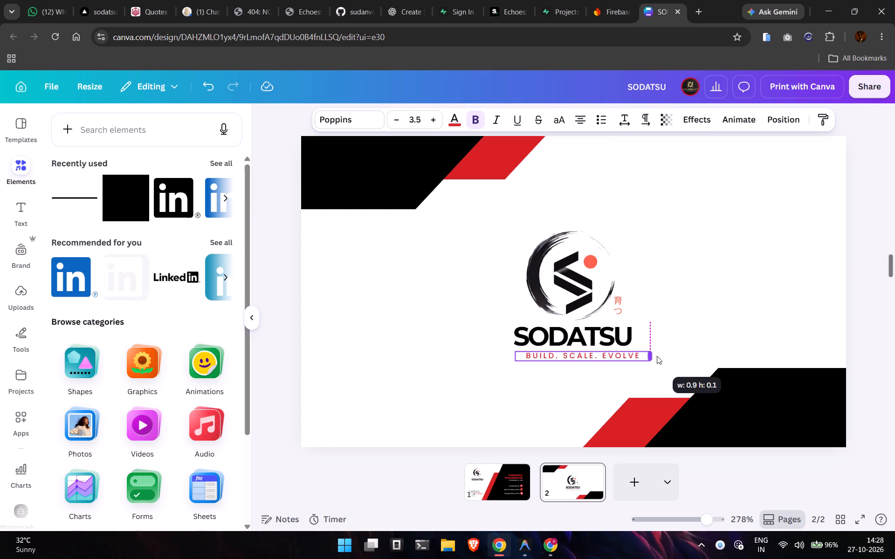
drag(657, 356, 680, 356)
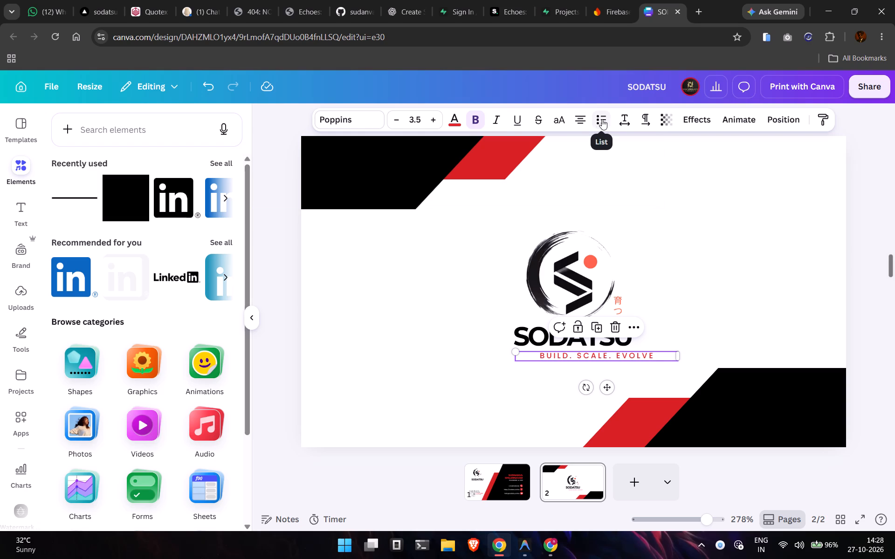
click(618, 116)
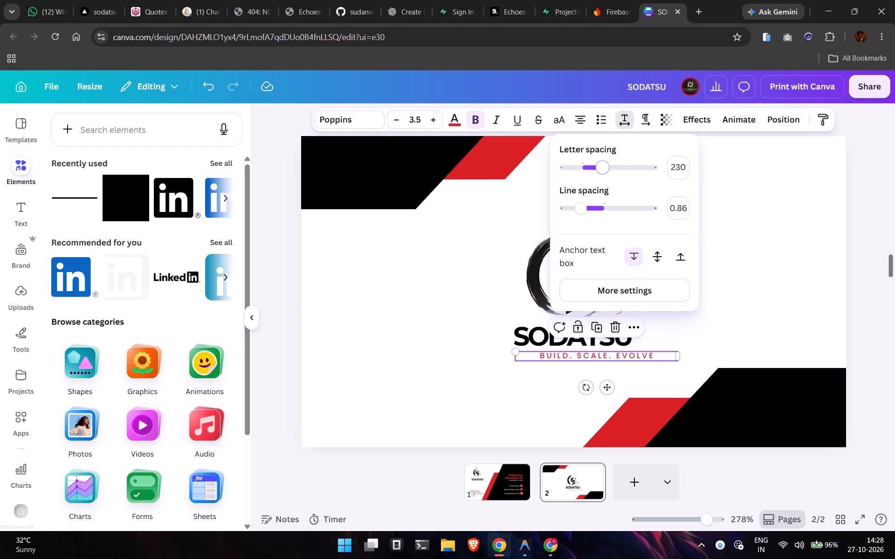
drag(600, 170, 624, 167)
Shift the widened slogan back beneath the SODATSU name and reduce its font size to 3.4.
drag(607, 384, 597, 384)
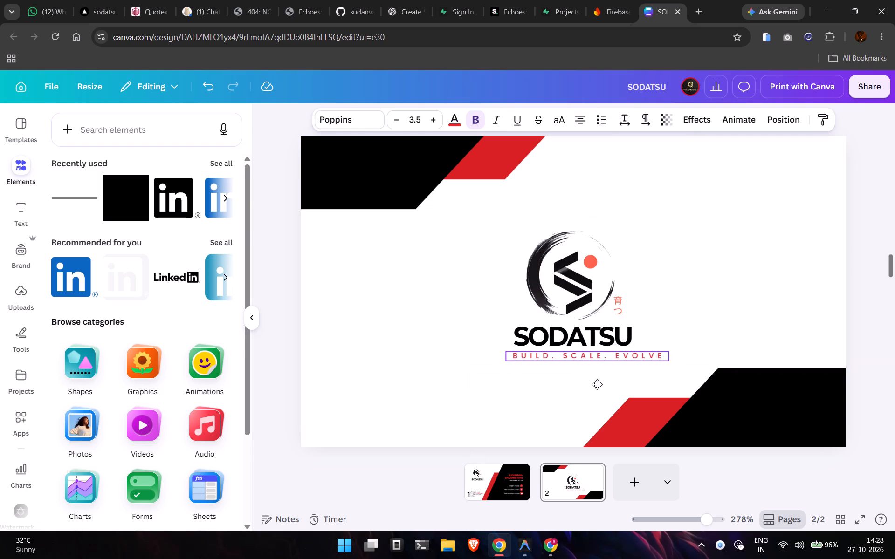
drag(597, 384, 590, 386)
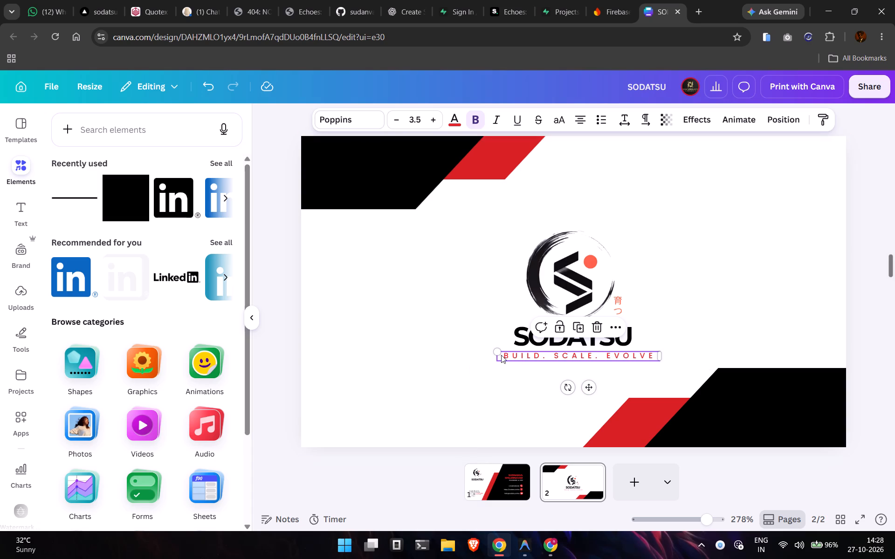
drag(498, 353, 506, 355)
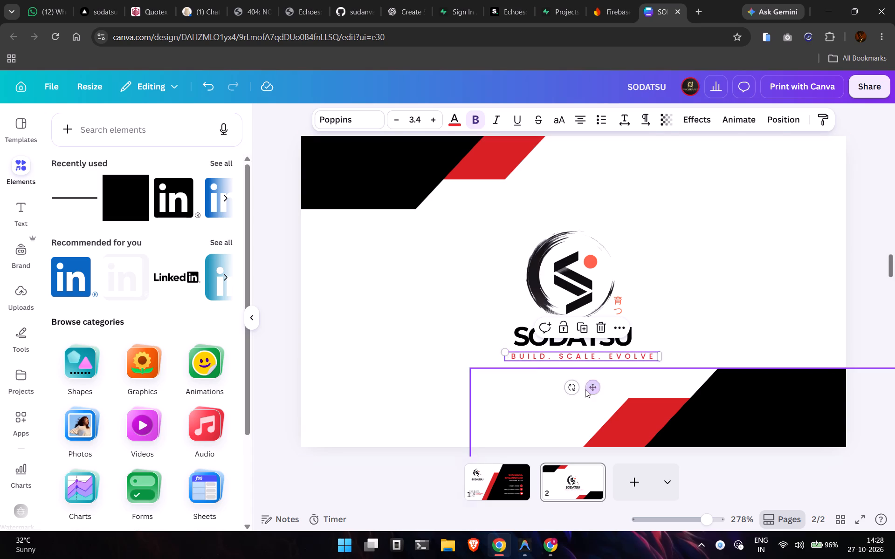
Reposition the slogan so it sits centred just below the SODATSU name on page 2.
click(585, 389)
click(590, 356)
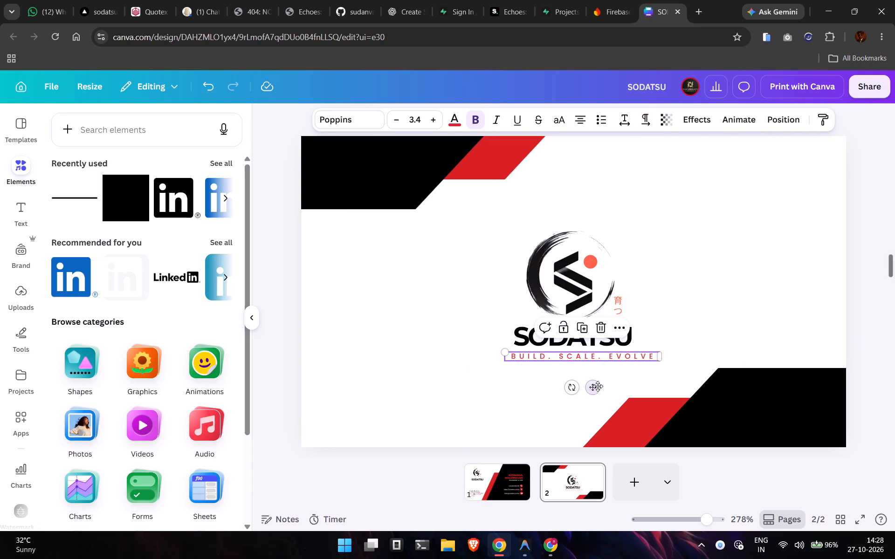
drag(597, 386, 593, 387)
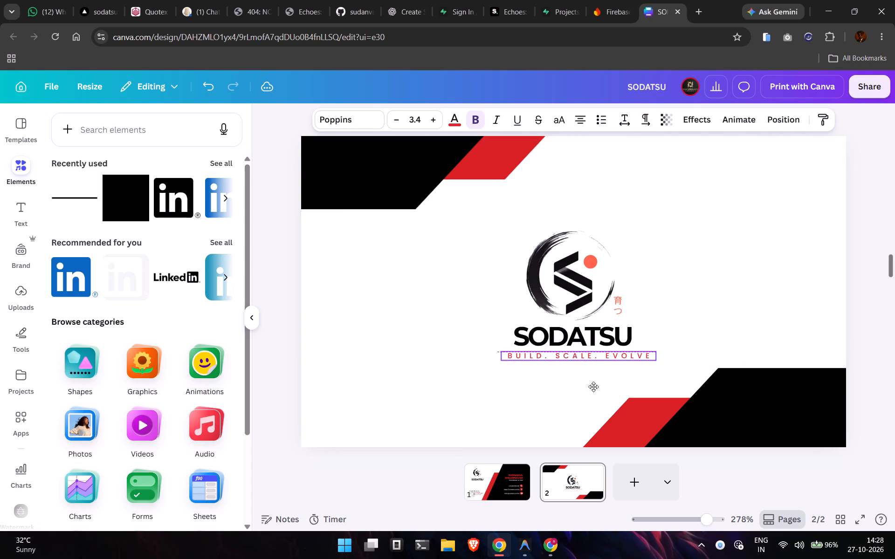
drag(593, 387, 585, 388)
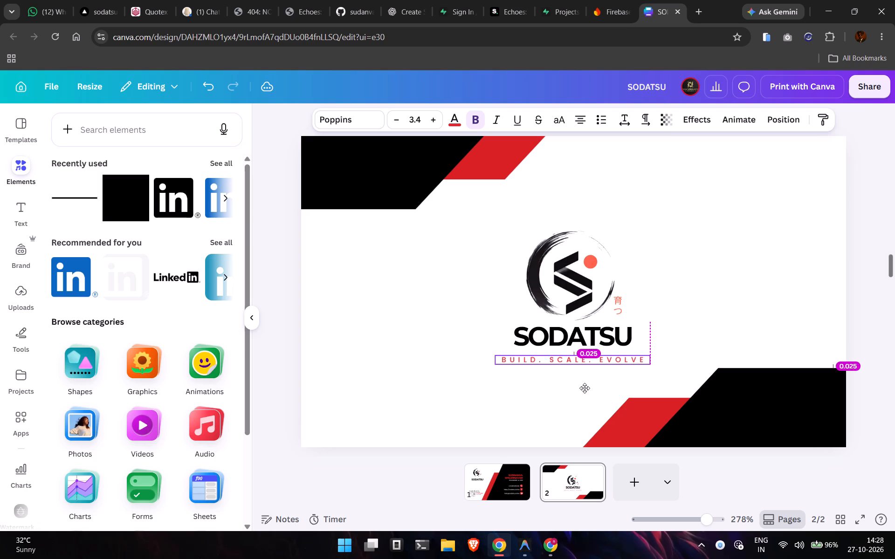
drag(585, 388, 600, 388)
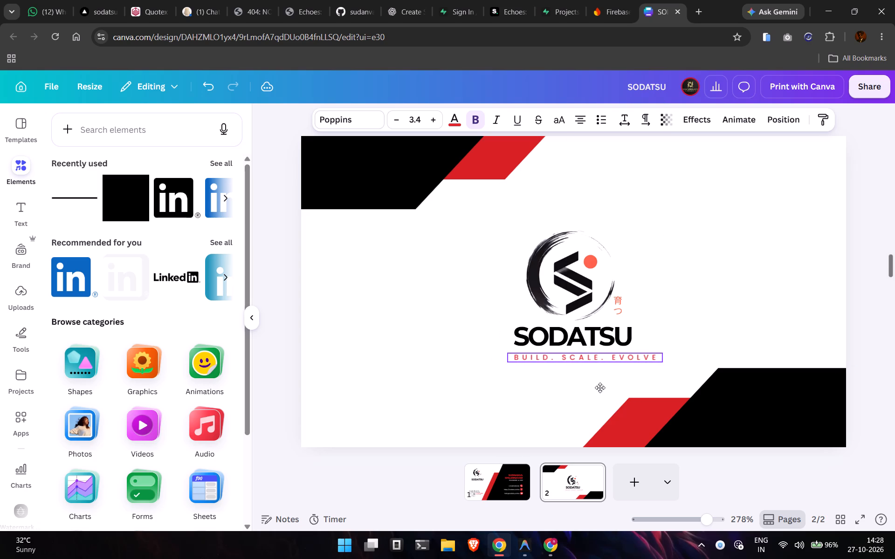
drag(600, 388, 592, 383)
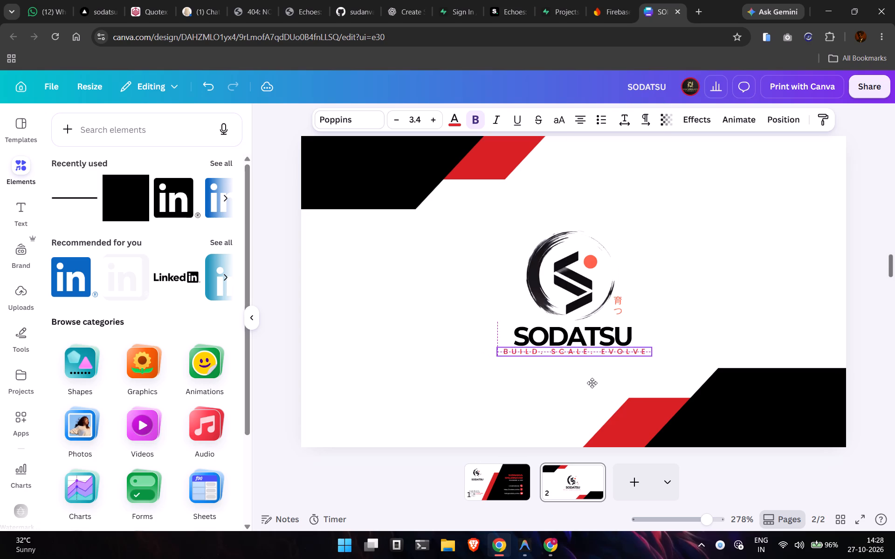
drag(592, 383, 592, 389)
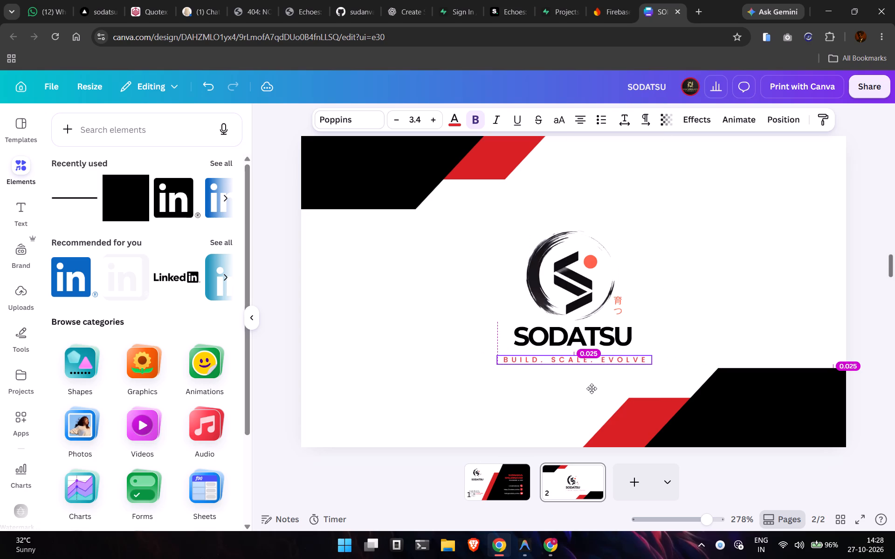
drag(592, 389, 589, 389)
drag(589, 389, 592, 387)
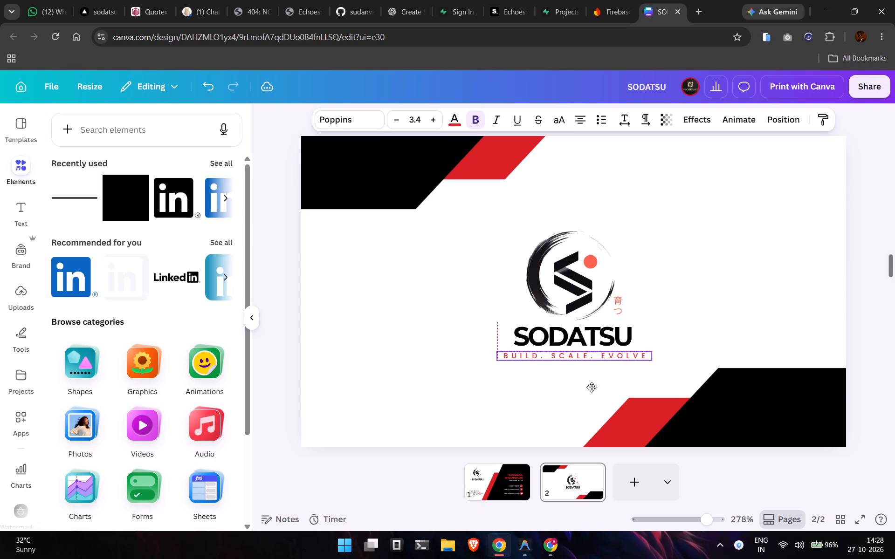
drag(592, 387, 599, 384)
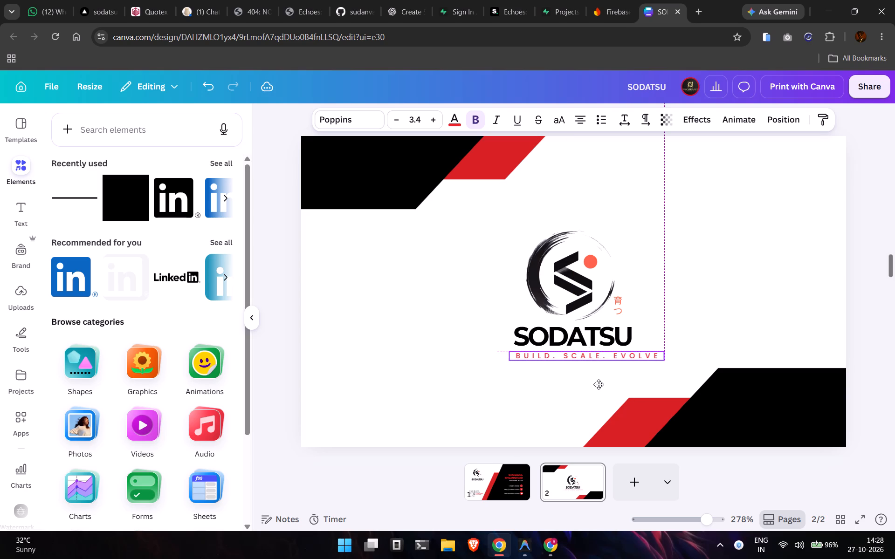
drag(599, 384, 585, 384)
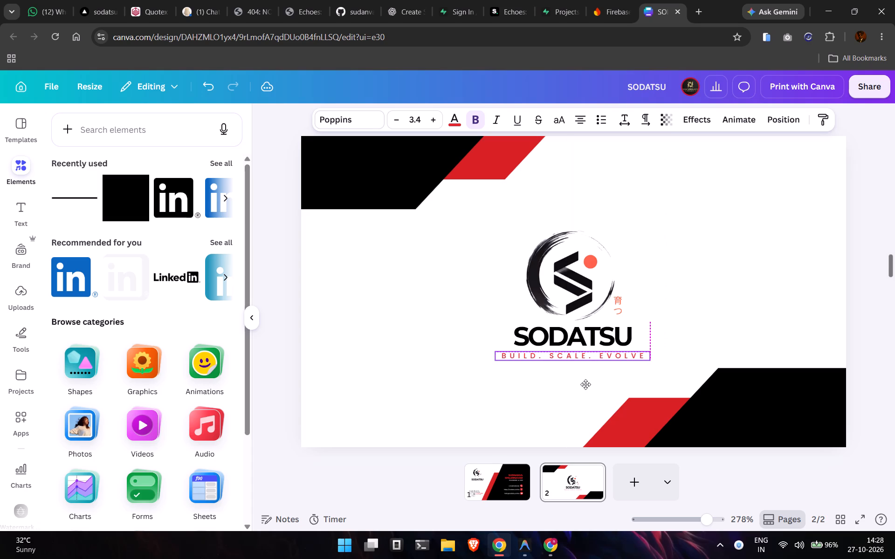
drag(585, 384, 590, 384)
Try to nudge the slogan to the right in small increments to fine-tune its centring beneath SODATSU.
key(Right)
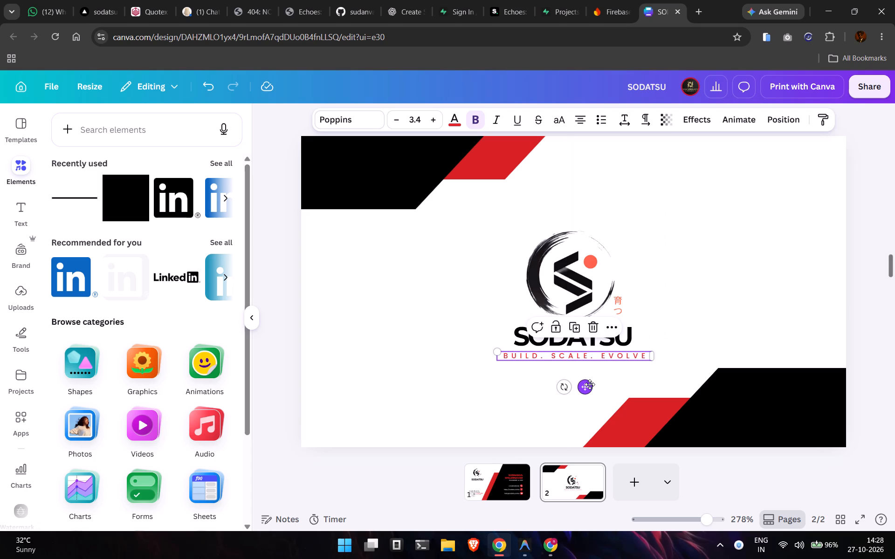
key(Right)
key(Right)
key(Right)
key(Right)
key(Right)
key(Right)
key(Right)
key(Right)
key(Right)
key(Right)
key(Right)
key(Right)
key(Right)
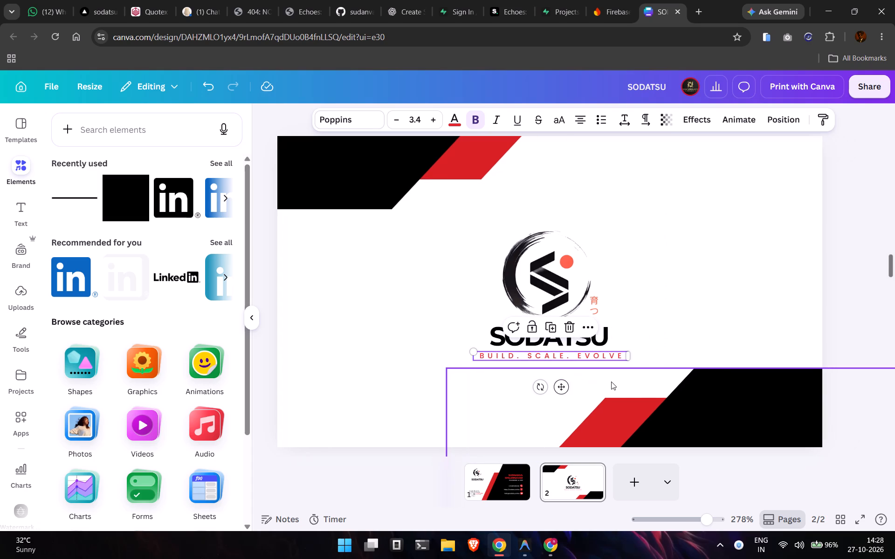
Fine-tune the slogan's horizontal position on page 2 so it aligns with the page's vertical centre line beneath SODATSU.
click(580, 360)
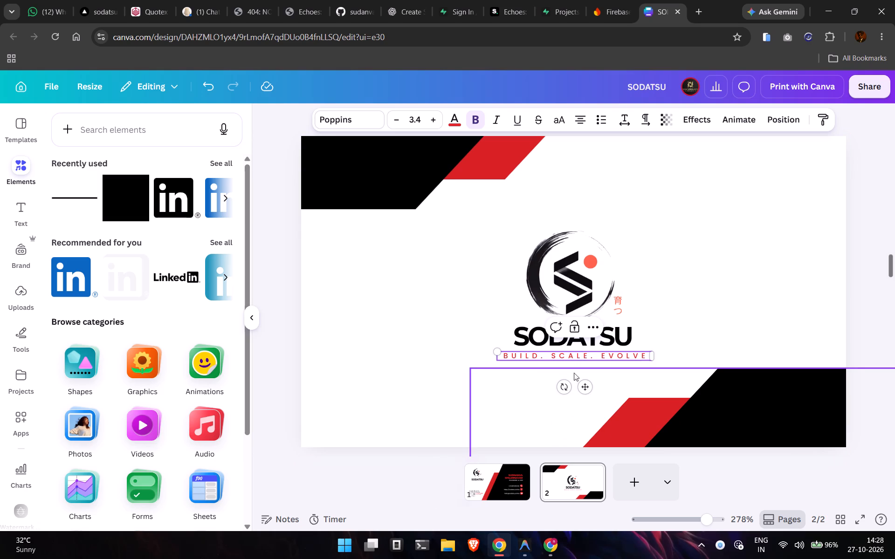
click(397, 350)
click(522, 358)
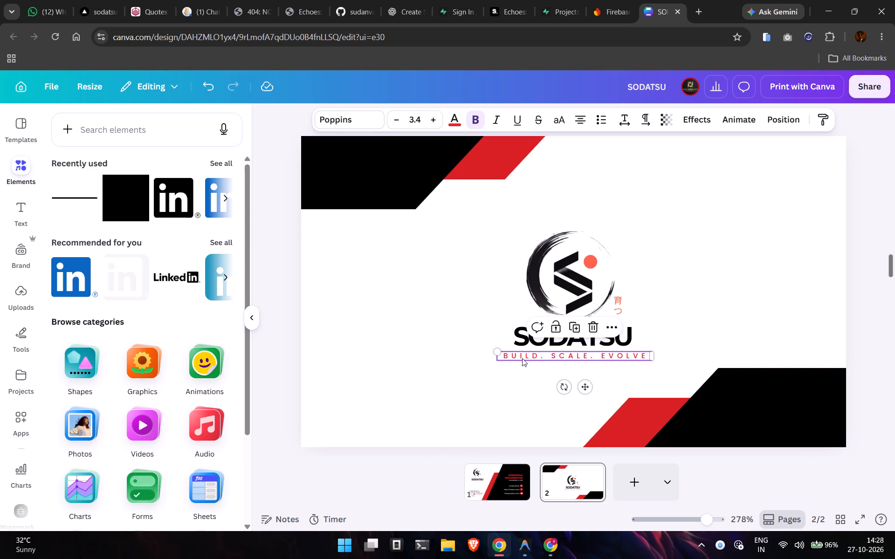
key(Right)
key(Left)
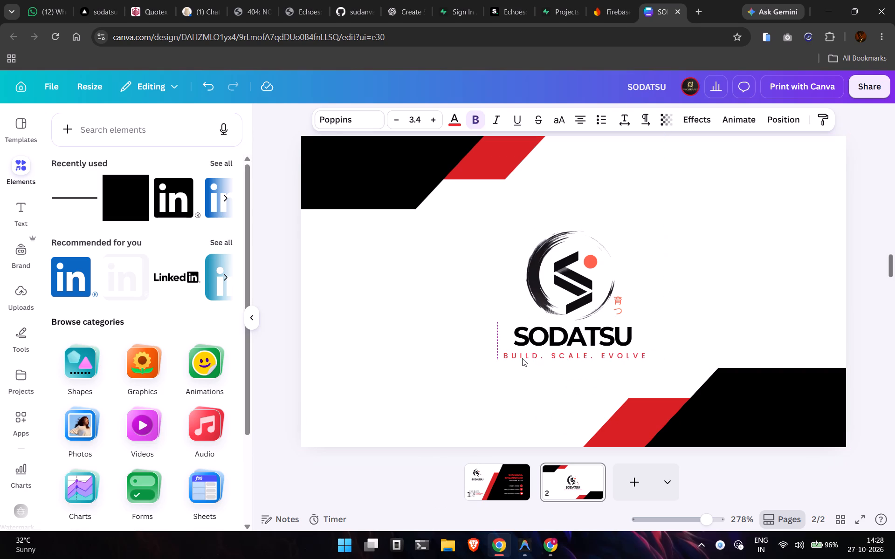
key(Left)
key(Right)
key(Right)
key(Left)
click(588, 388)
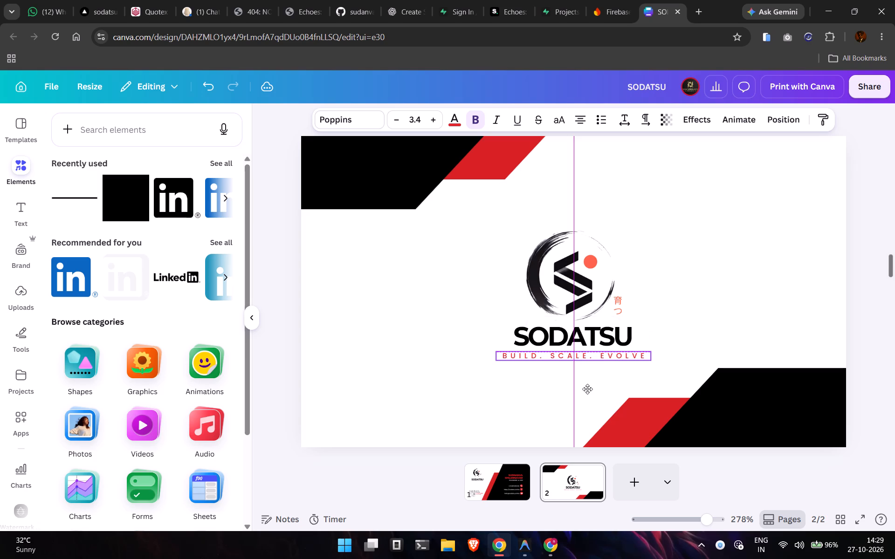
click(587, 389)
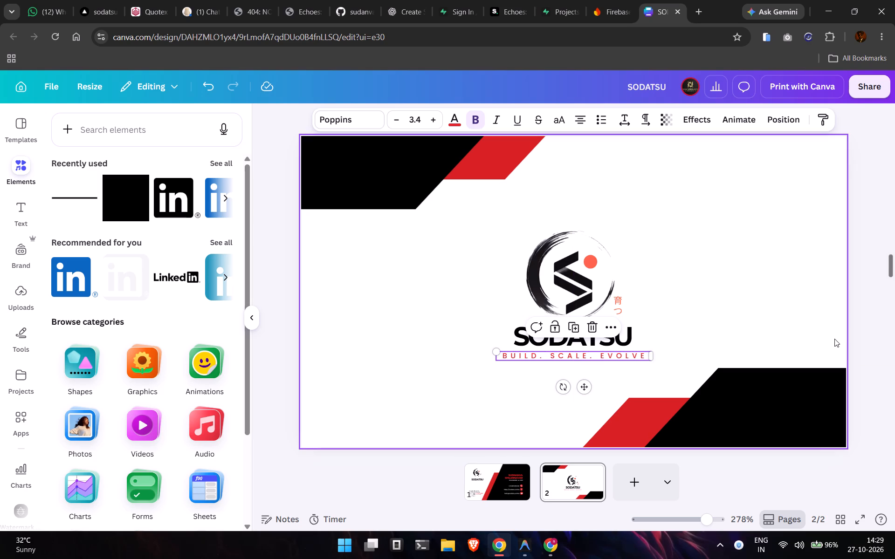
click(868, 337)
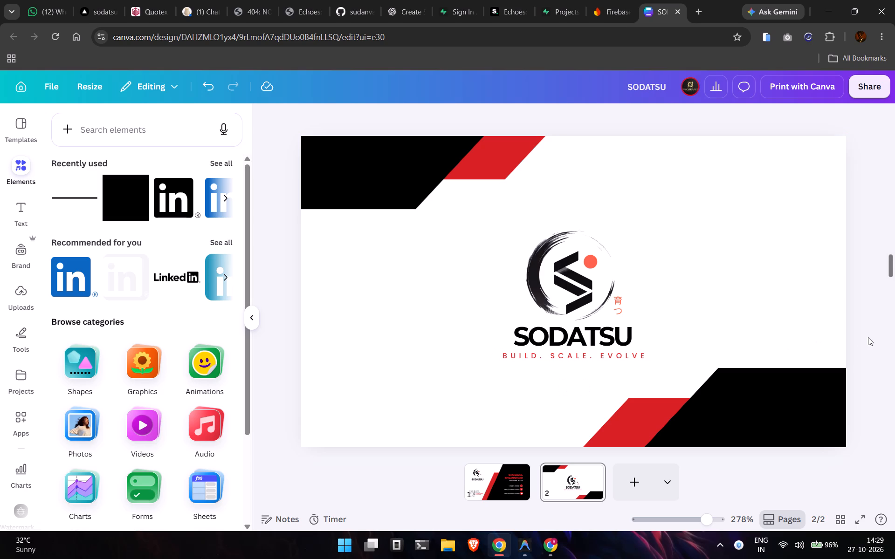
Increase the letter spacing of the red founder name heading on page 1.
key(Left)
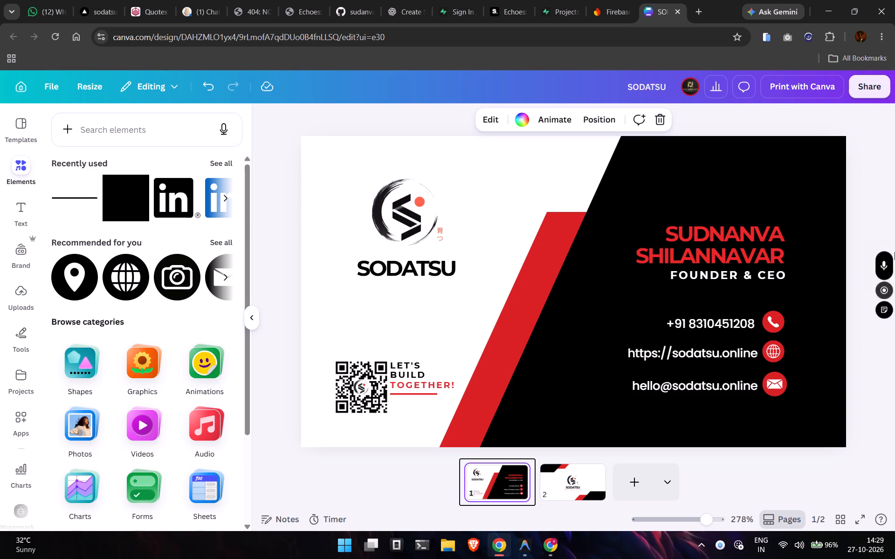
click(704, 258)
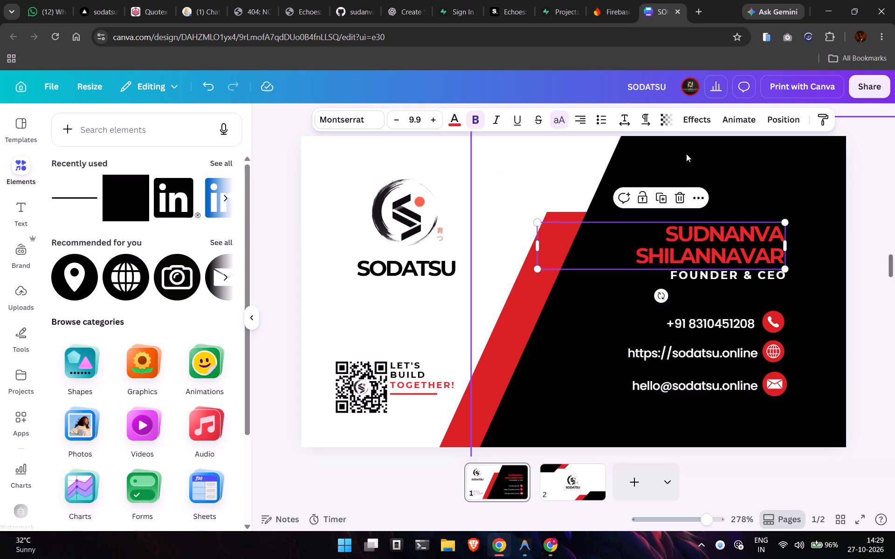
click(620, 120)
drag(574, 170, 581, 170)
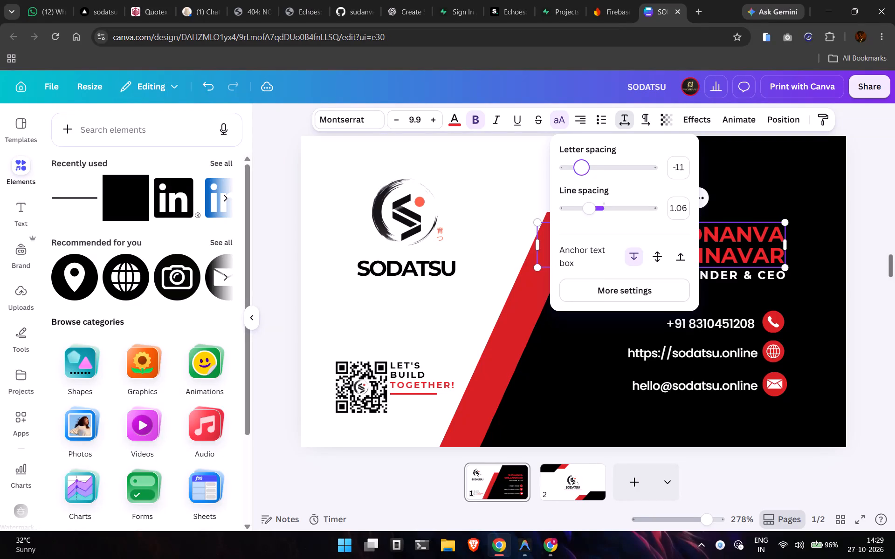
drag(581, 170, 583, 170)
click(707, 170)
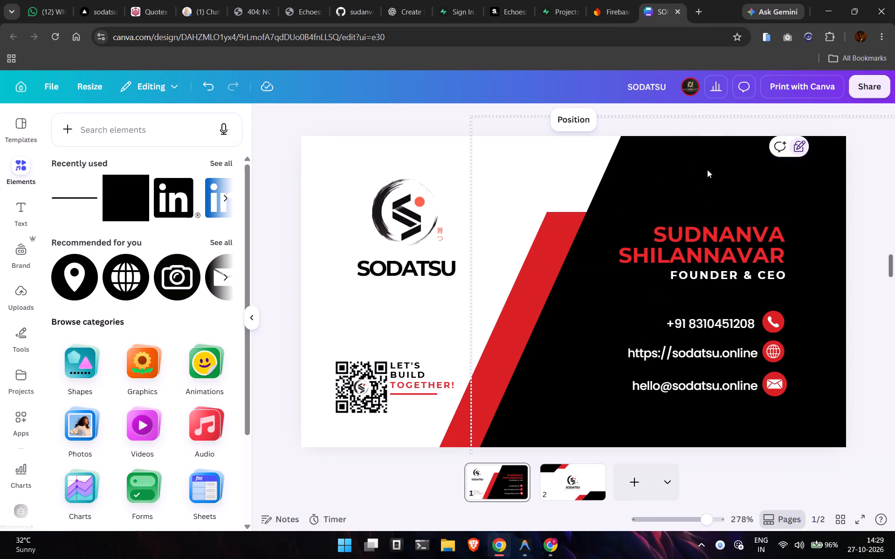
Shift the founder name heading slightly so its right edge lines up with the FOUNDER & CEO line.
click(721, 222)
key(Right)
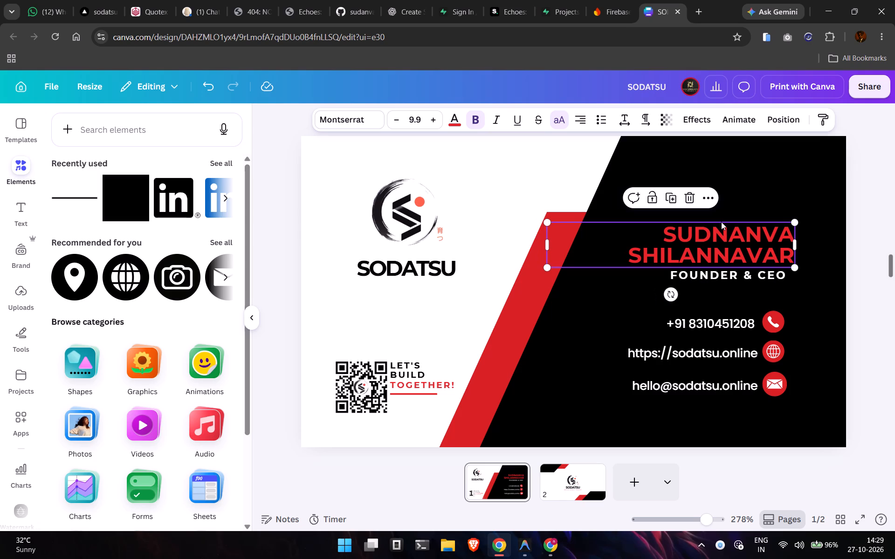
key(Left)
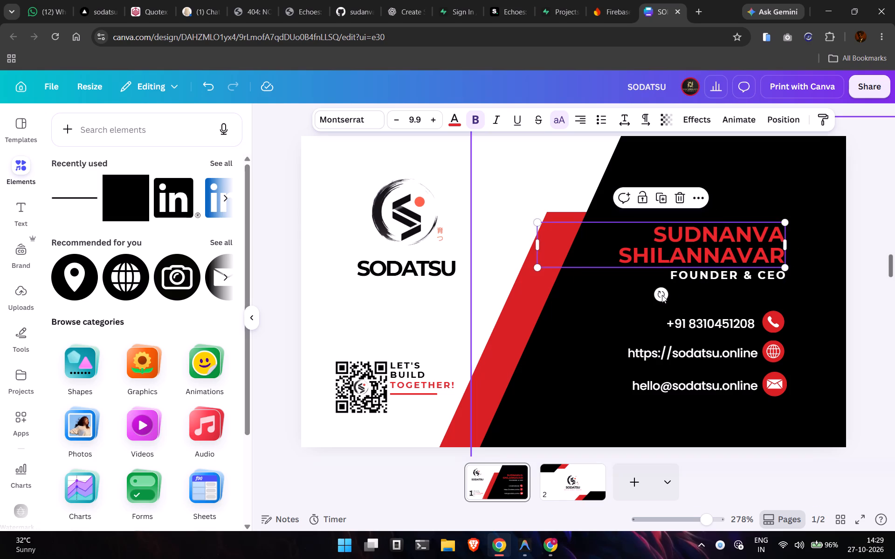
click(657, 258)
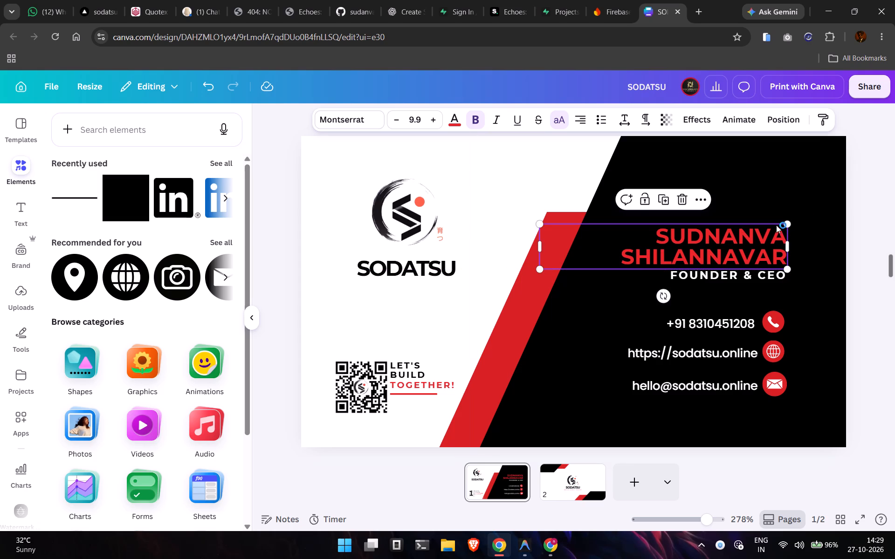
Correct the founder's first name by deleting the extra N that follows the D.
double_click(731, 239)
click(721, 239)
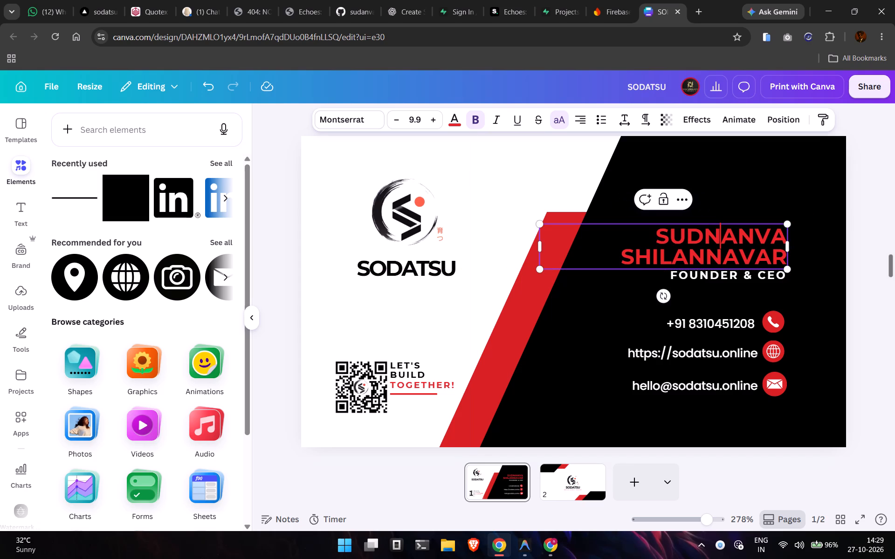
key(BackSpace)
click(886, 209)
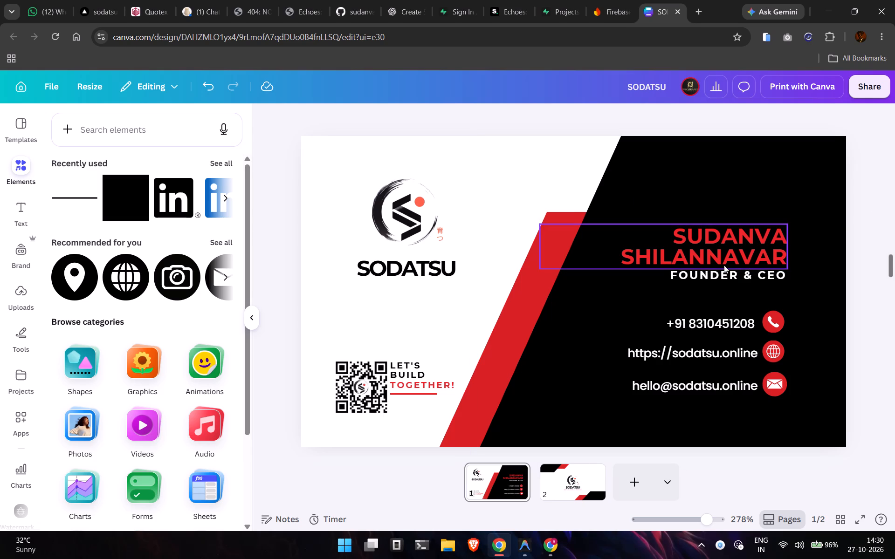
Review the finished card by switching between page 1 and page 2.
scroll(724, 265, left, 2)
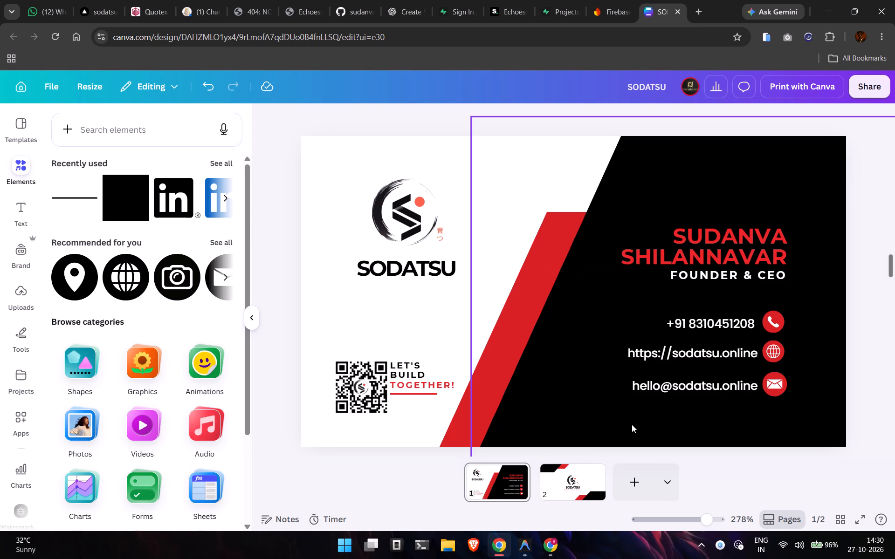
click(594, 480)
click(502, 489)
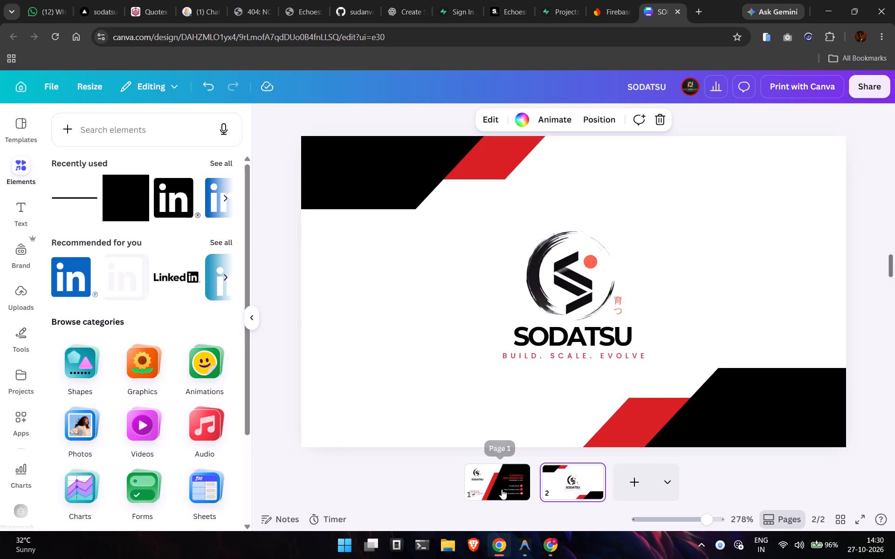
click(534, 478)
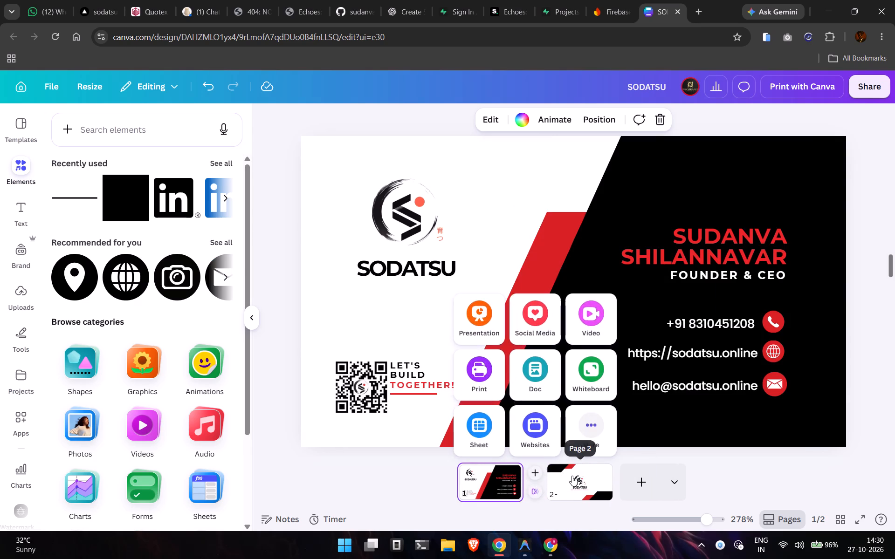
click(572, 476)
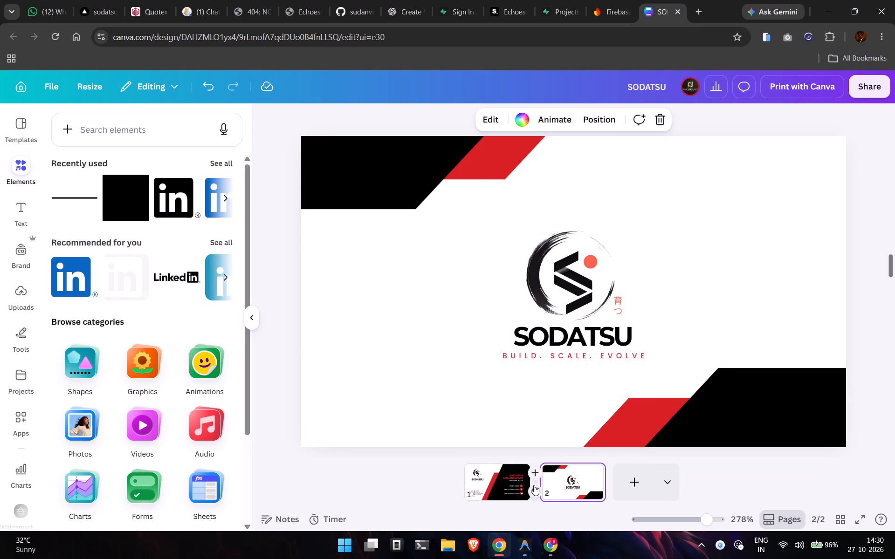
click(534, 485)
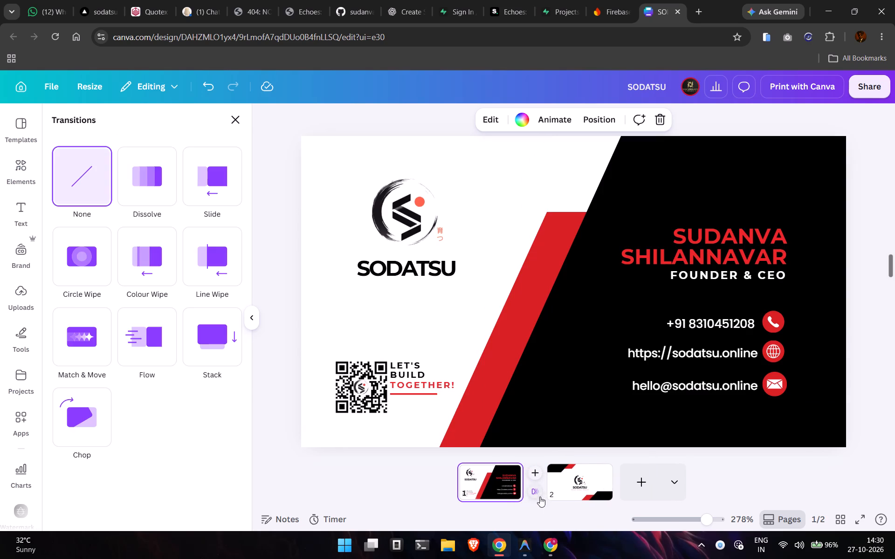
click(537, 496)
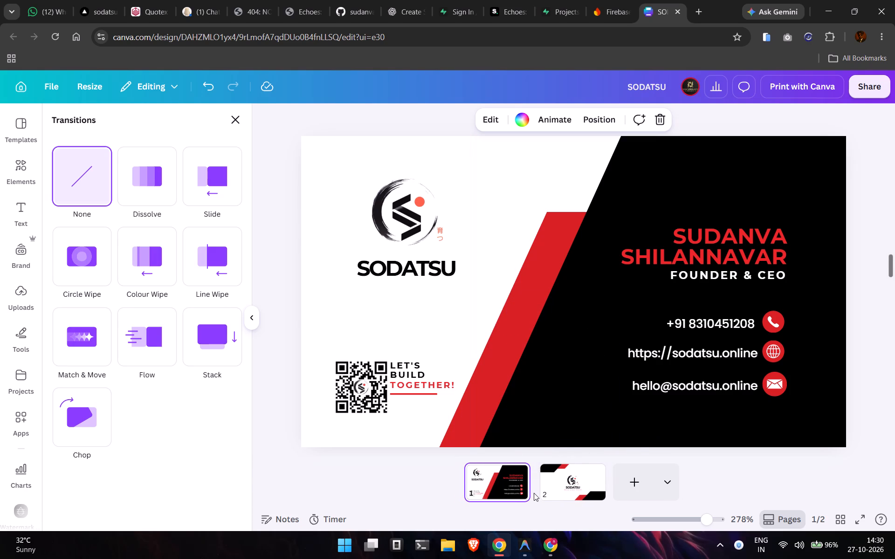
click(234, 125)
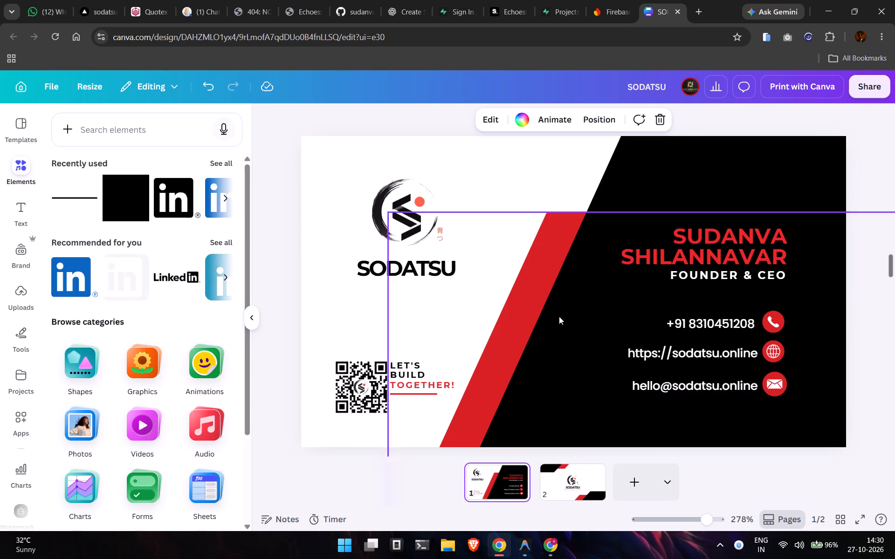
click(275, 368)
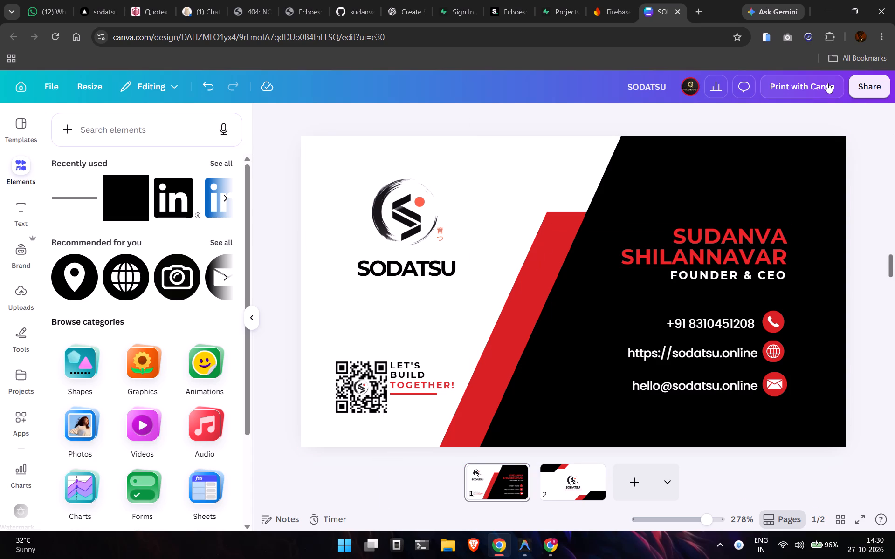
Download all pages of the business card as a PDF with the Digital preset.
click(883, 76)
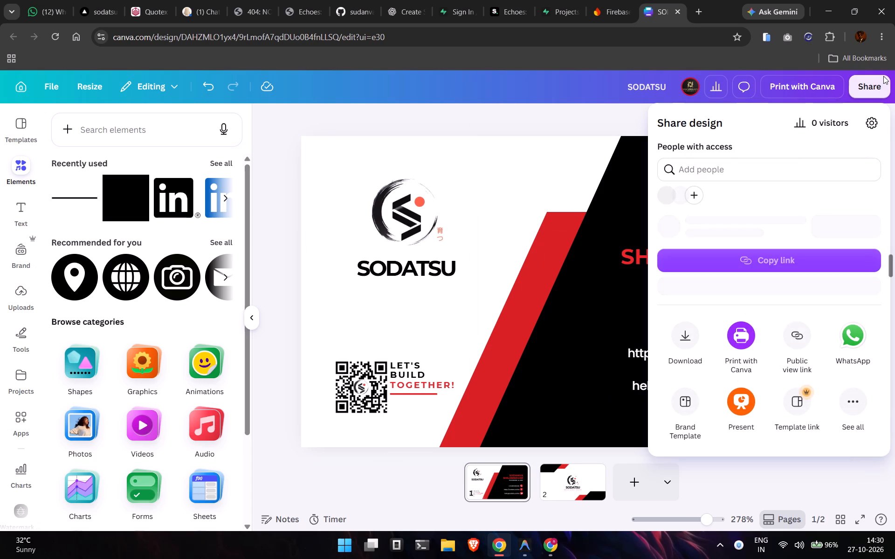
drag(655, 355, 674, 361)
click(674, 361)
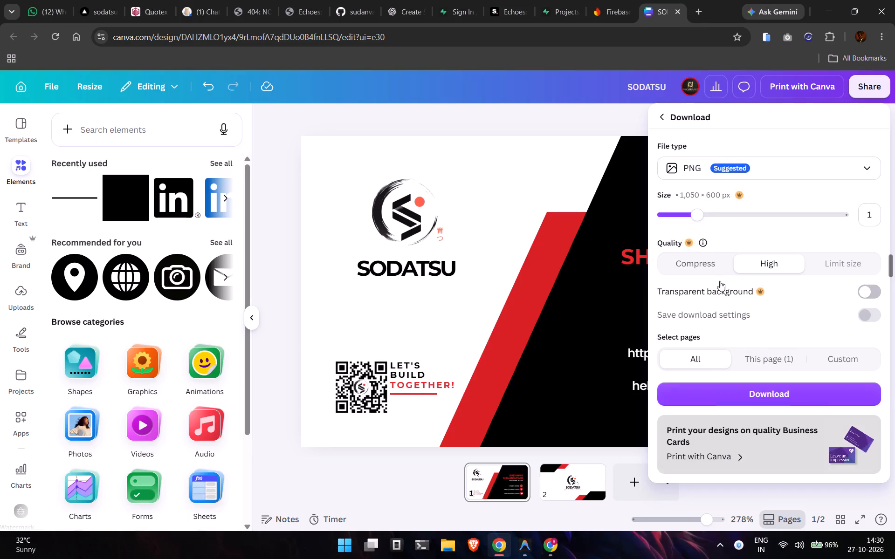
click(723, 158)
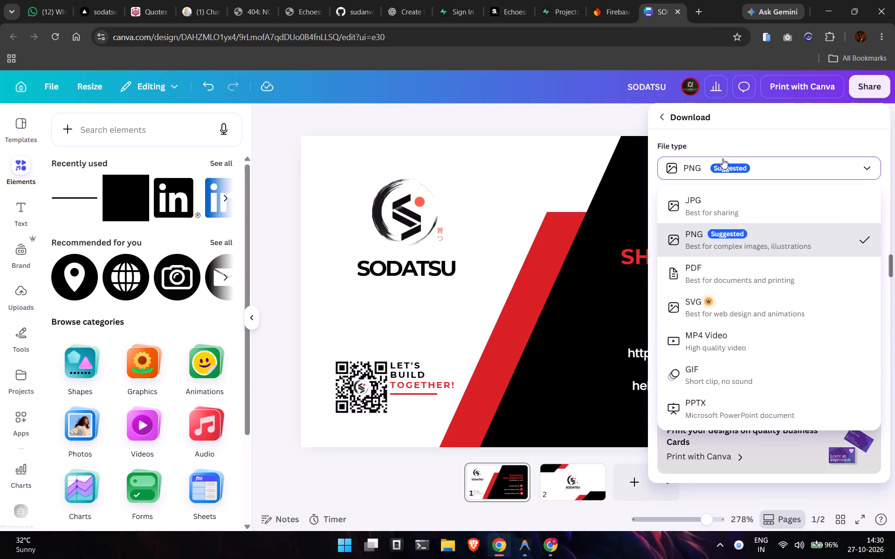
click(730, 262)
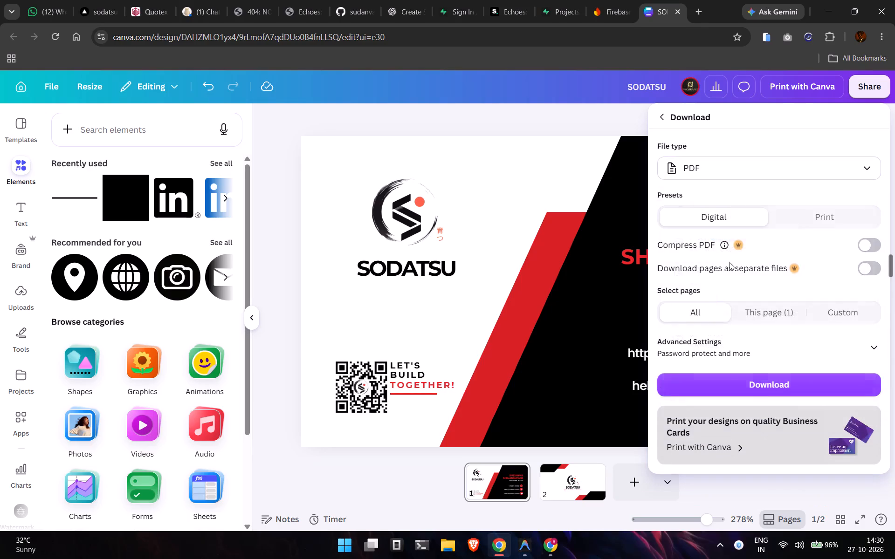
click(729, 378)
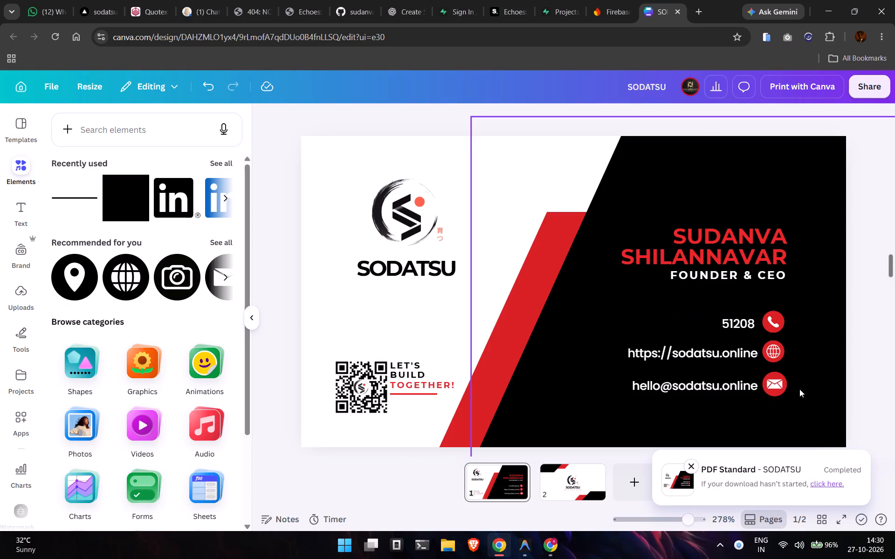
Switch to the muse.ai chat, open its echo-legacy-20.vercel.app link and copy the site's address.
click(213, 0)
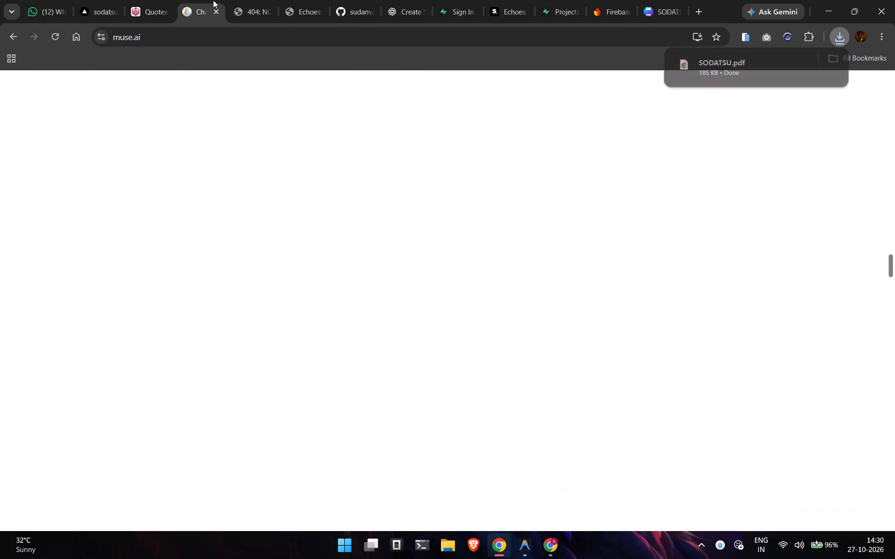
scroll(420, 288, down, 3)
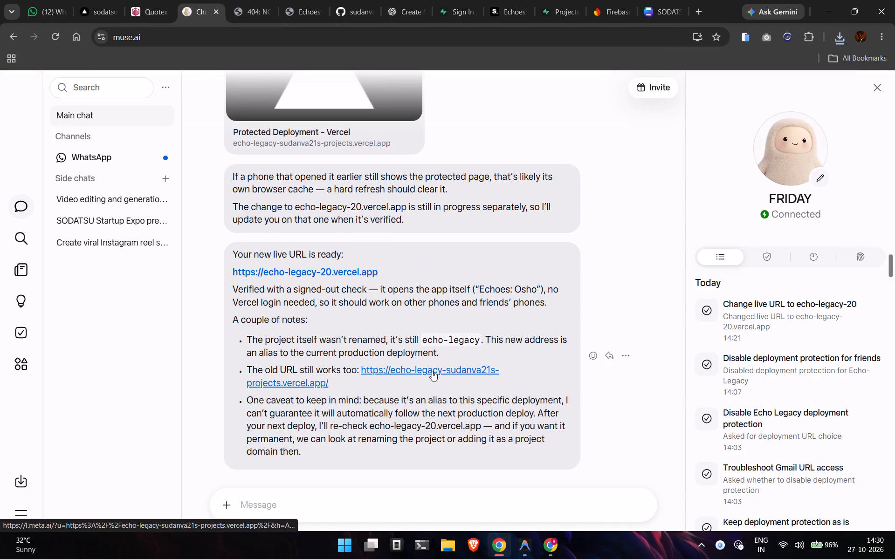
click(313, 268)
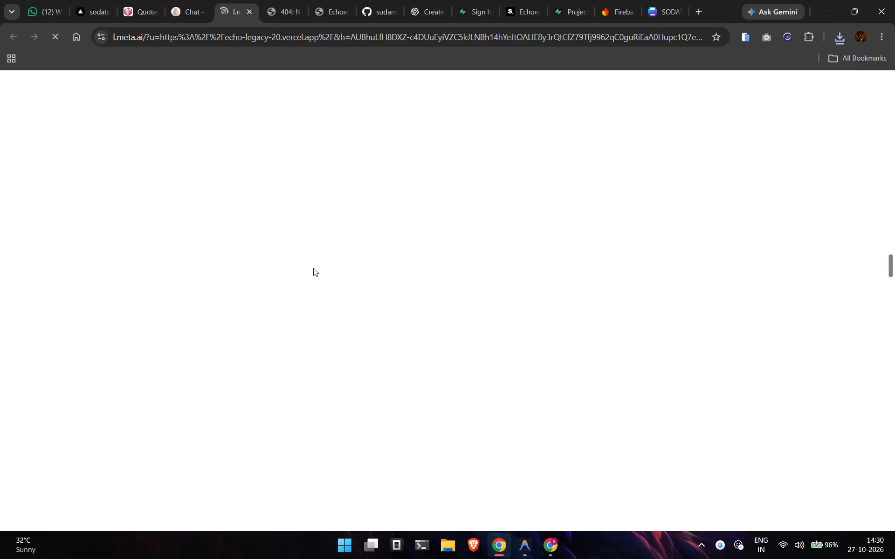
click(267, 41)
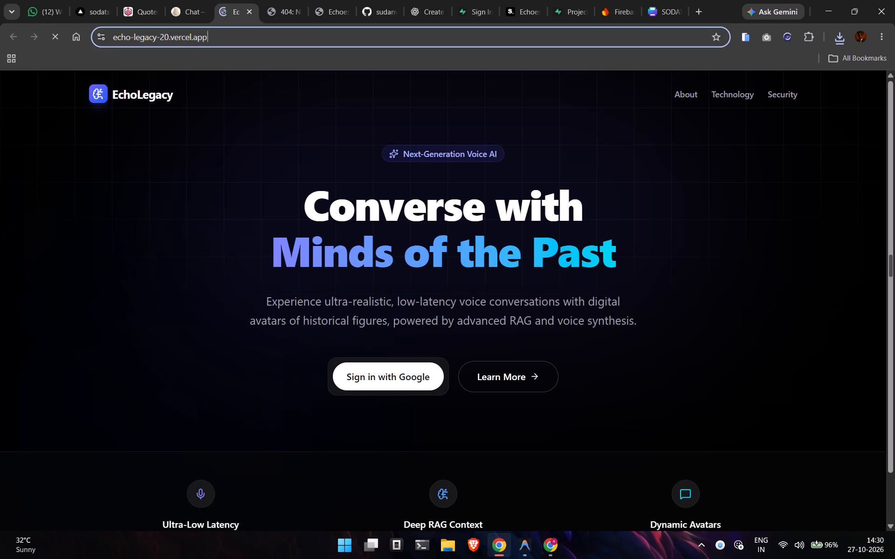
key(ctrl+x)
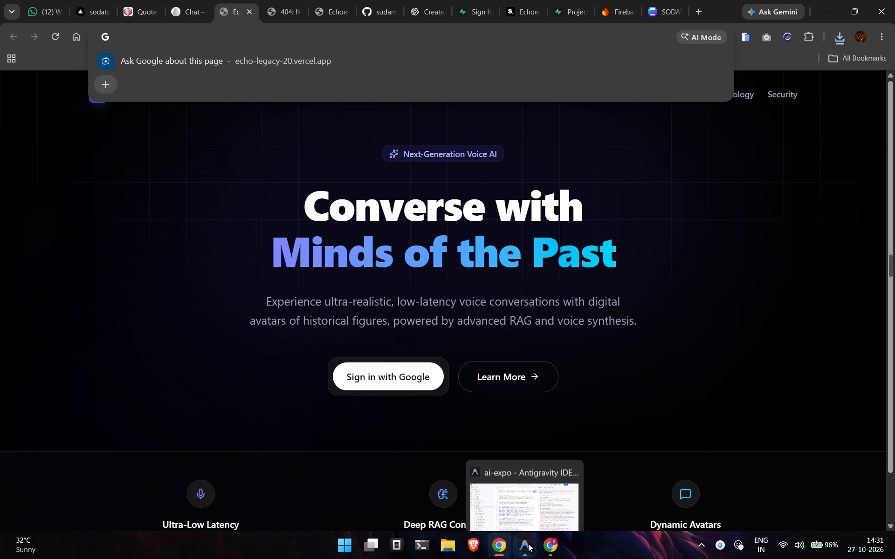
In the other Chrome profile's window, load echo-legacy-20.vercel.app and start signing in with Google.
click(546, 542)
click(264, 38)
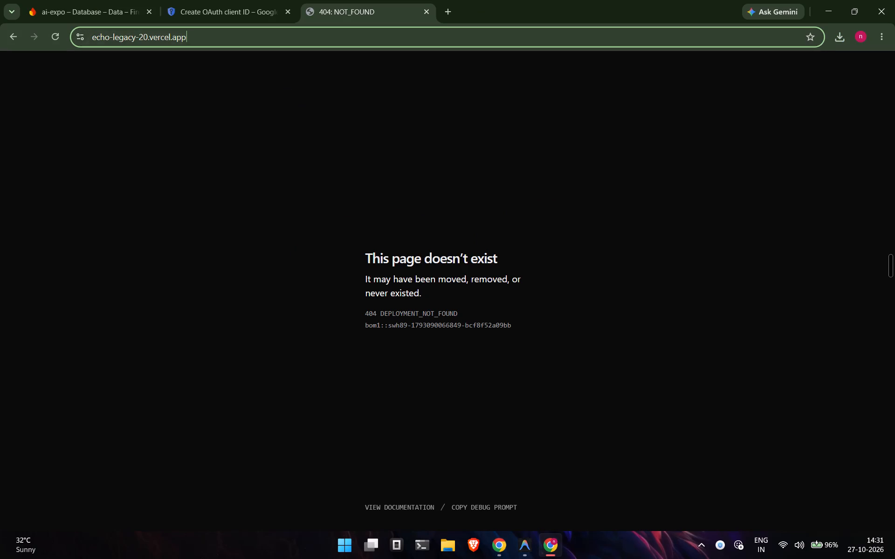
key(ctrl+v)
key(Return)
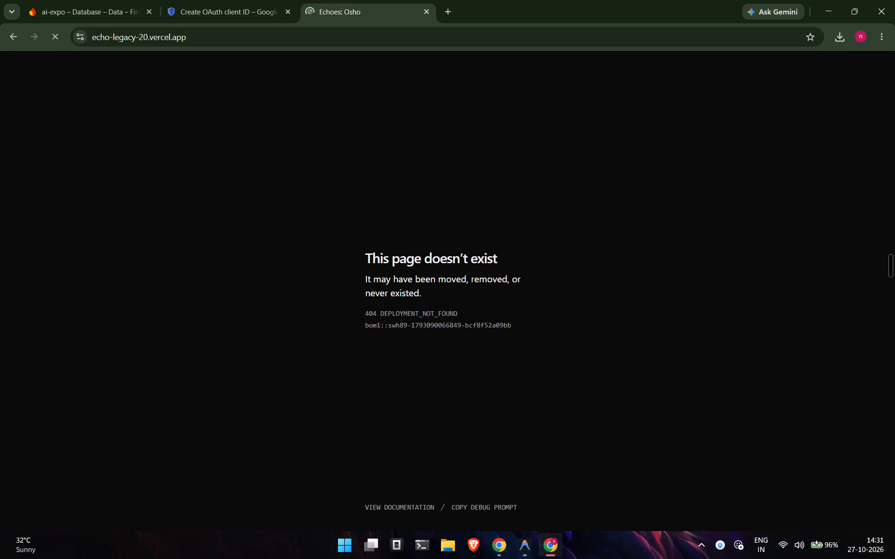
click(399, 366)
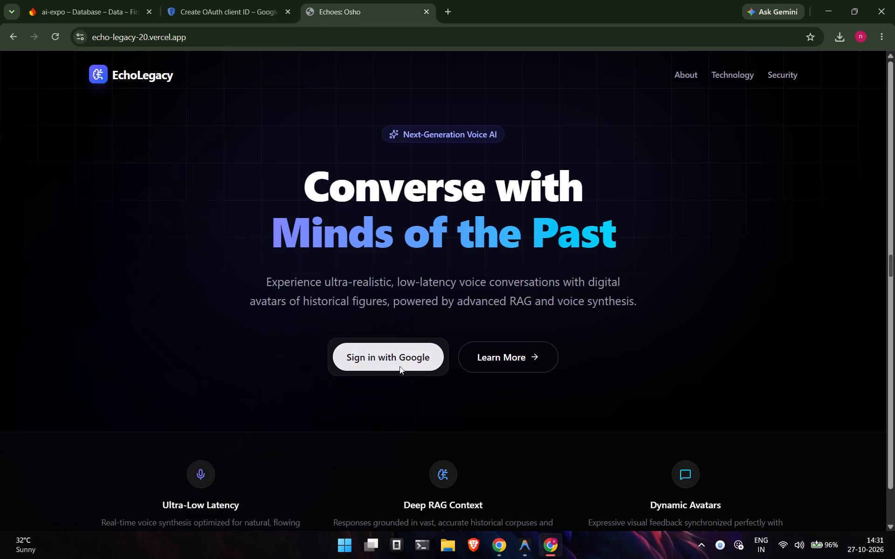